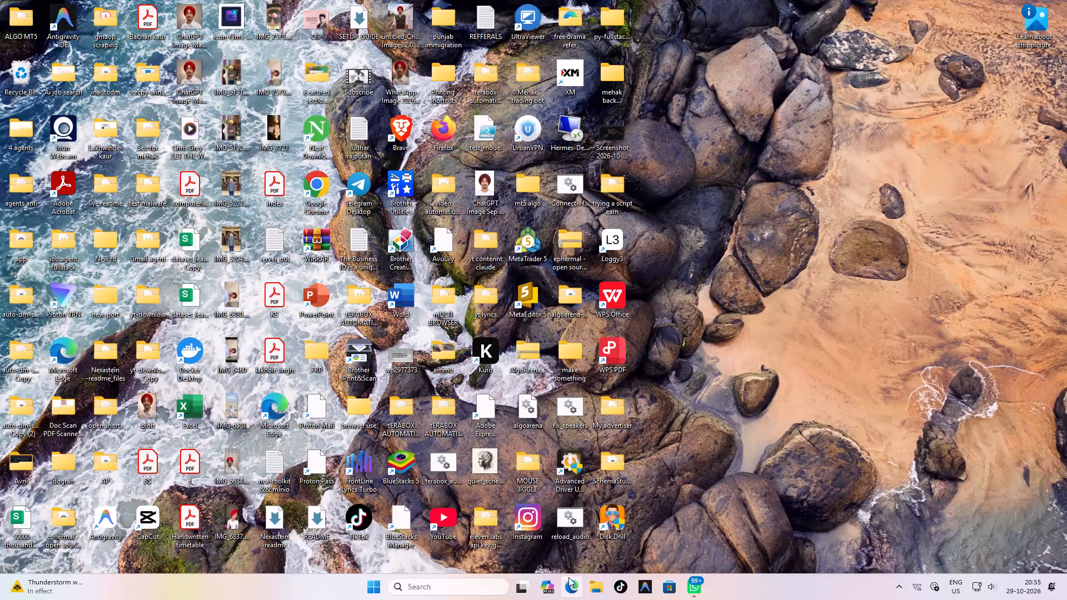
# Open the FundingPips competition trading page at mtr-competition.fundingpips.com/app/trade in Microsoft Edge.
pyautogui.click(569, 577)
pyautogui.write('mt')
pyautogui.press('r')
pyautogui.press('Return')
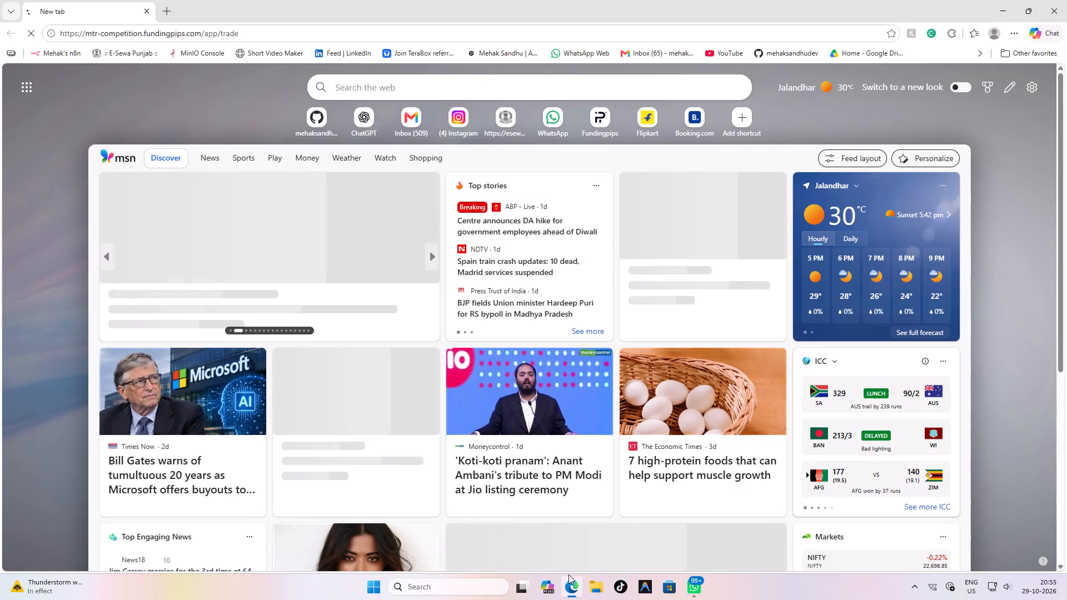
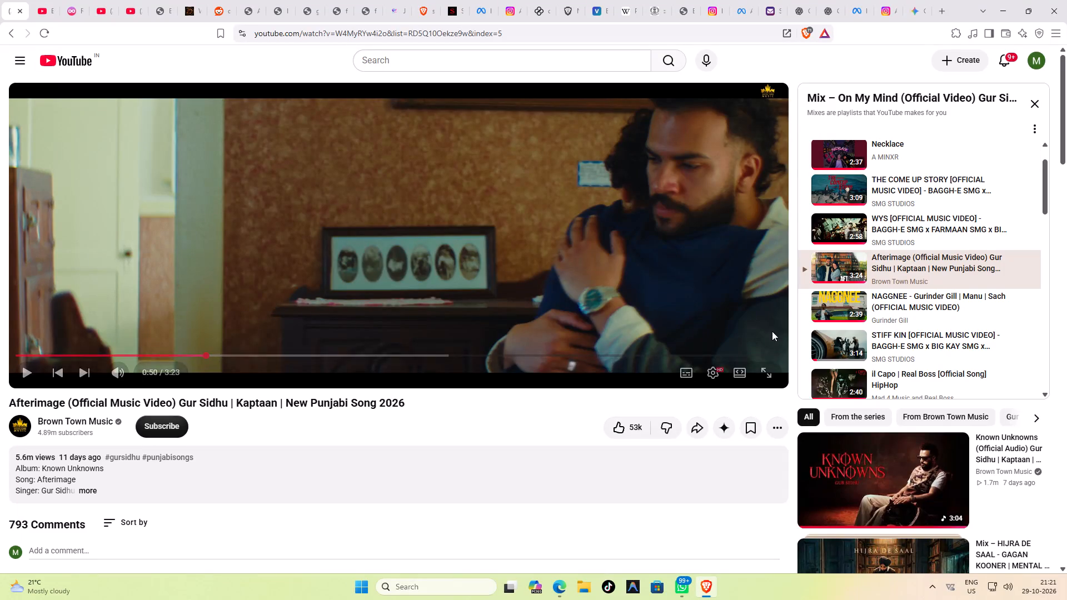
# Switch to Microsoft Edge and examine the recent price action on the BTCUSD M15 chart.
pyautogui.click(565, 587)
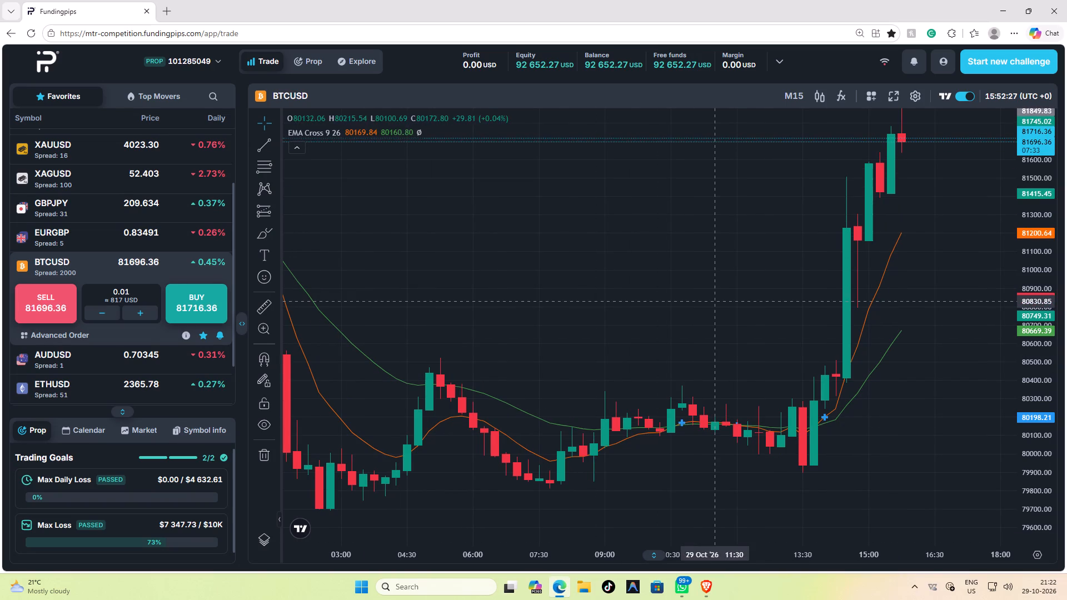
pyautogui.moveTo(1034, 189); pyautogui.dragTo(1008, 417)
pyautogui.scroll(-8, 878, 367)
pyautogui.scroll(1, 877, 368)
pyautogui.scroll(-1, 877, 367)
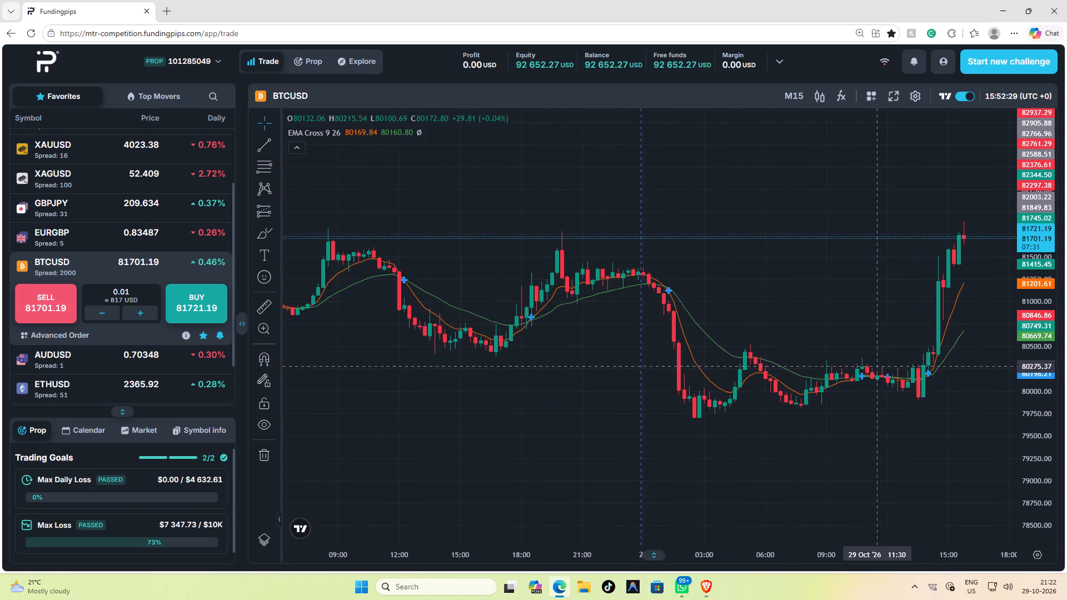
pyautogui.moveTo(889, 307); pyautogui.dragTo(661, 336)
pyautogui.scroll(-10, 662, 333)
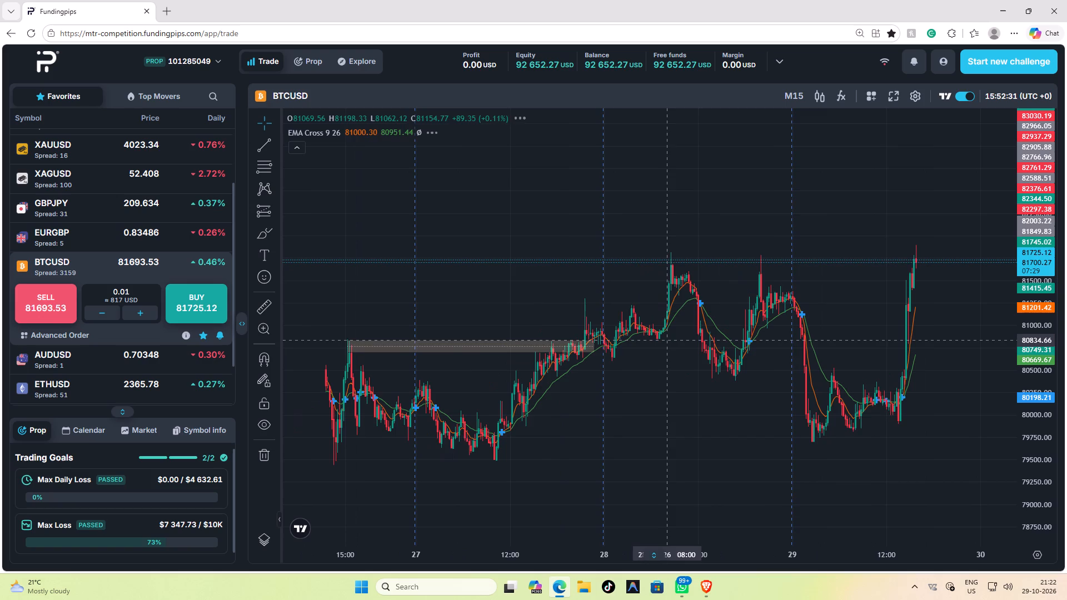
pyautogui.scroll(11, 633, 446)
pyautogui.moveTo(709, 454); pyautogui.dragTo(901, 396)
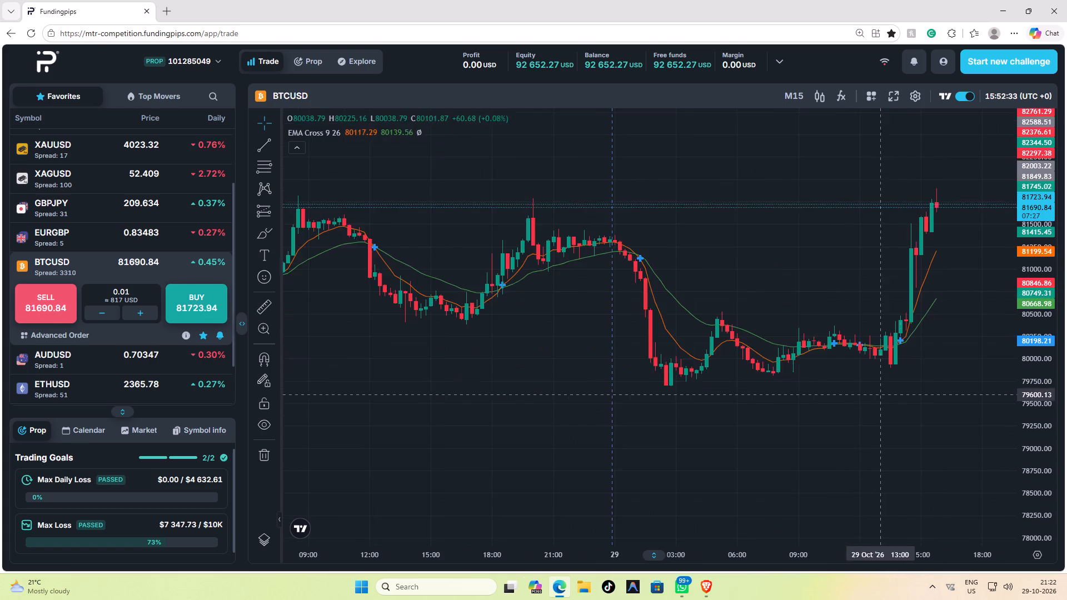
pyautogui.scroll(1, 794, 383)
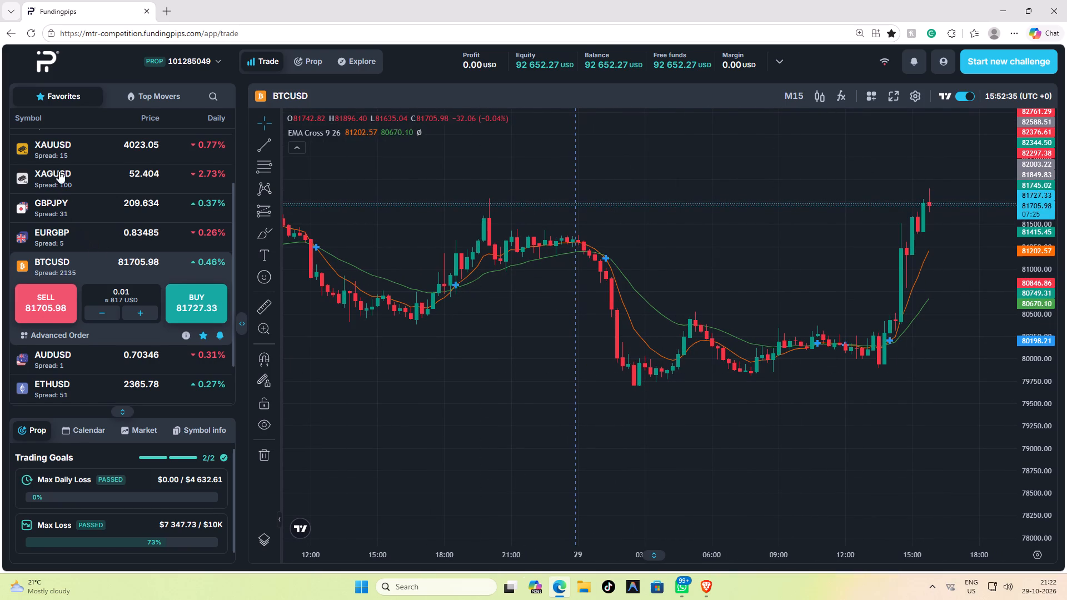
# Load the XAUUSD chart from the favourites watchlist.
pyautogui.click(58, 149)
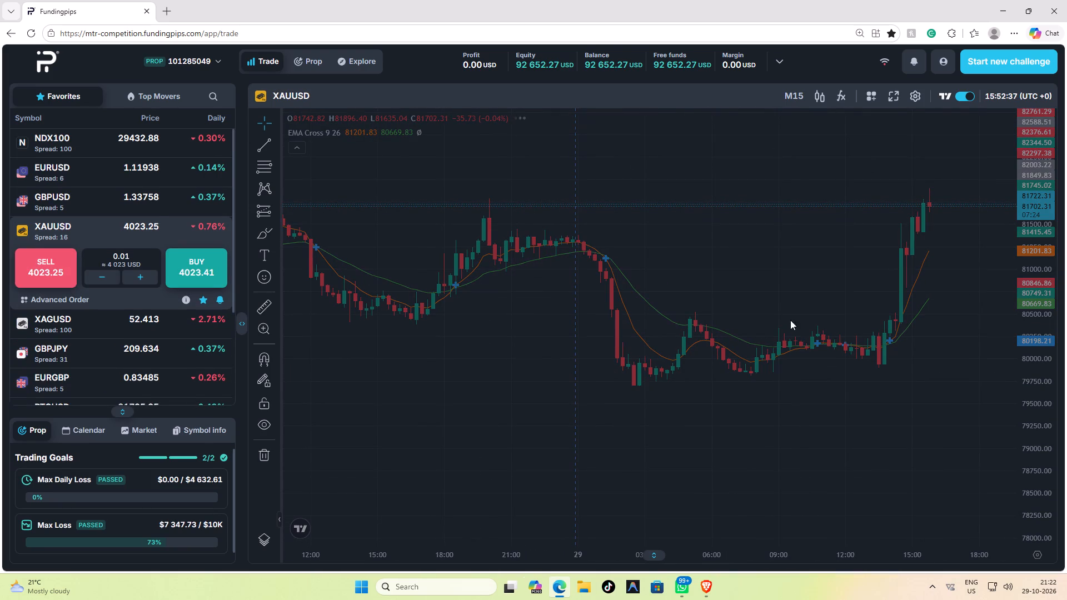
# Examine the XAUUSD M15 price action of the last few days around the marked horizontal levels.
pyautogui.scroll(-10, 852, 369)
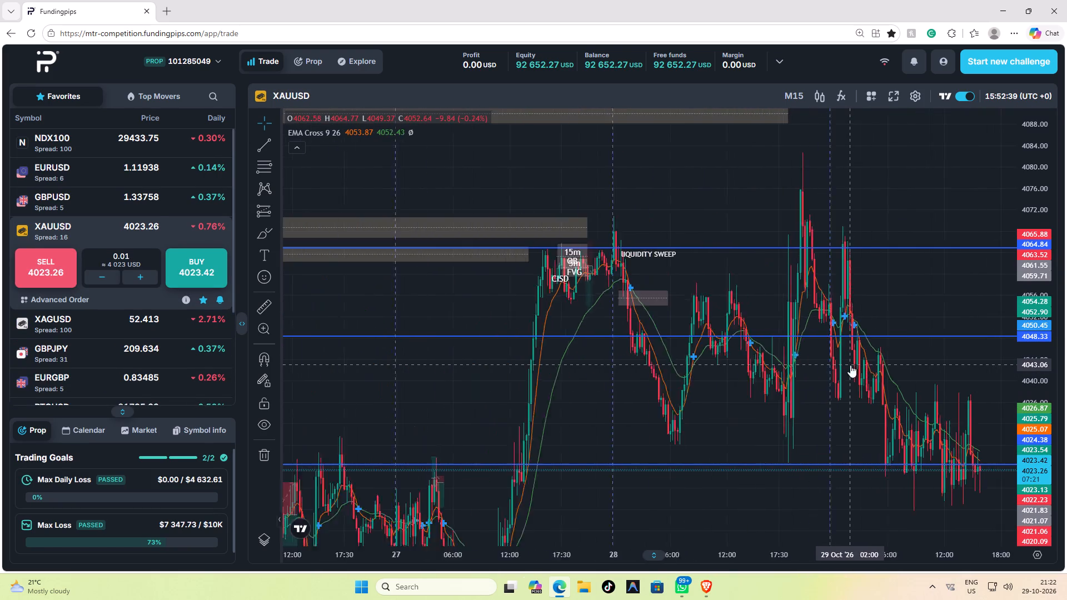
pyautogui.scroll(-1, 850, 365)
pyautogui.moveTo(773, 486); pyautogui.dragTo(645, 241)
pyautogui.scroll(6, 756, 294)
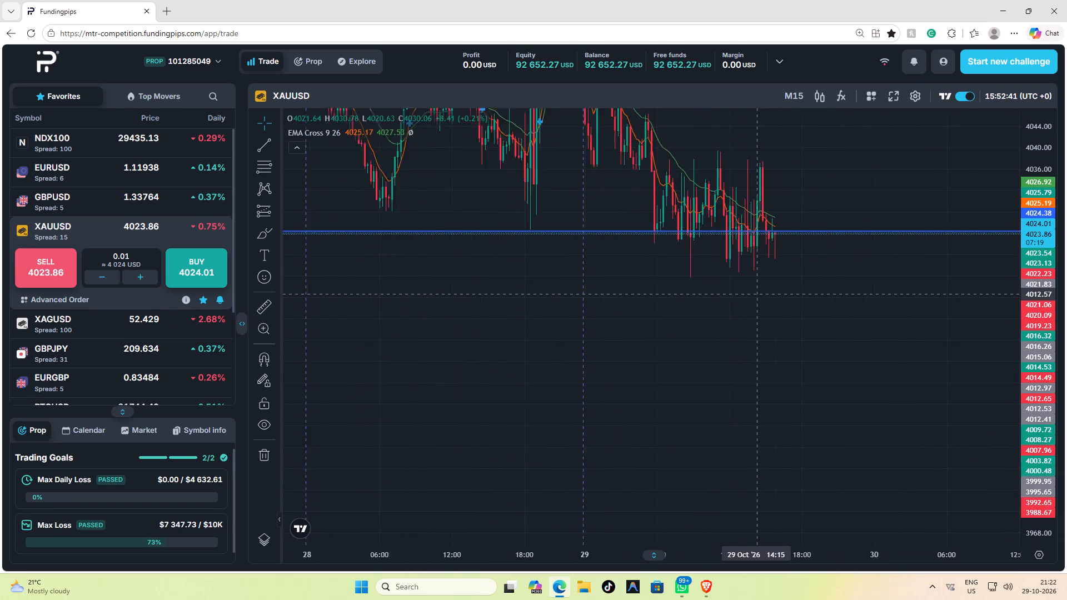
pyautogui.scroll(3, 756, 291)
pyautogui.moveTo(714, 288); pyautogui.dragTo(784, 392)
pyautogui.scroll(4, 785, 393)
pyautogui.moveTo(620, 402); pyautogui.dragTo(908, 411)
pyautogui.scroll(2, 771, 309)
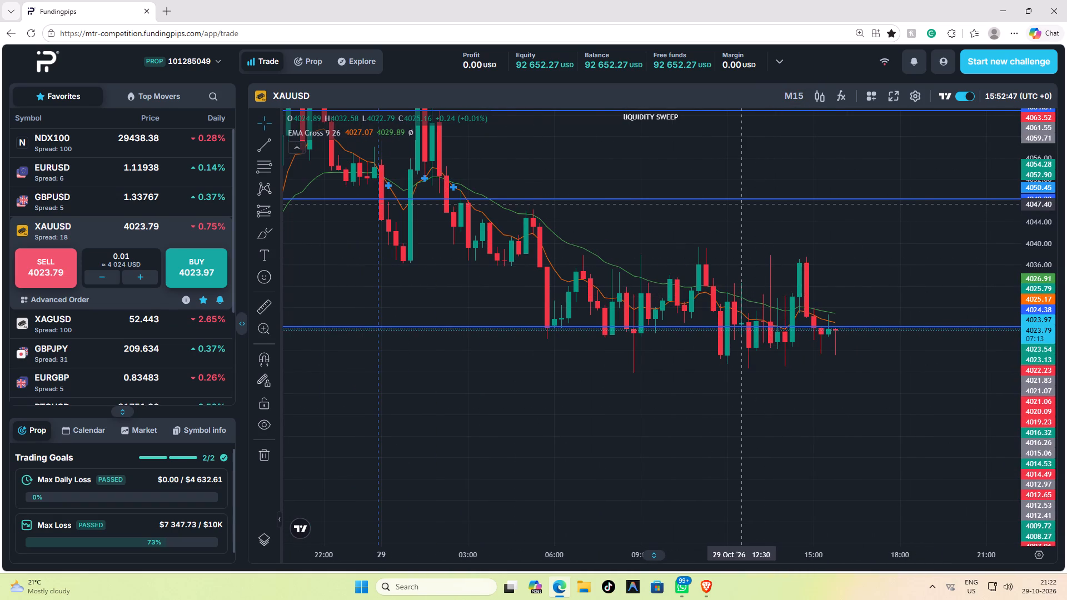
pyautogui.moveTo(1045, 190); pyautogui.dragTo(1058, 359)
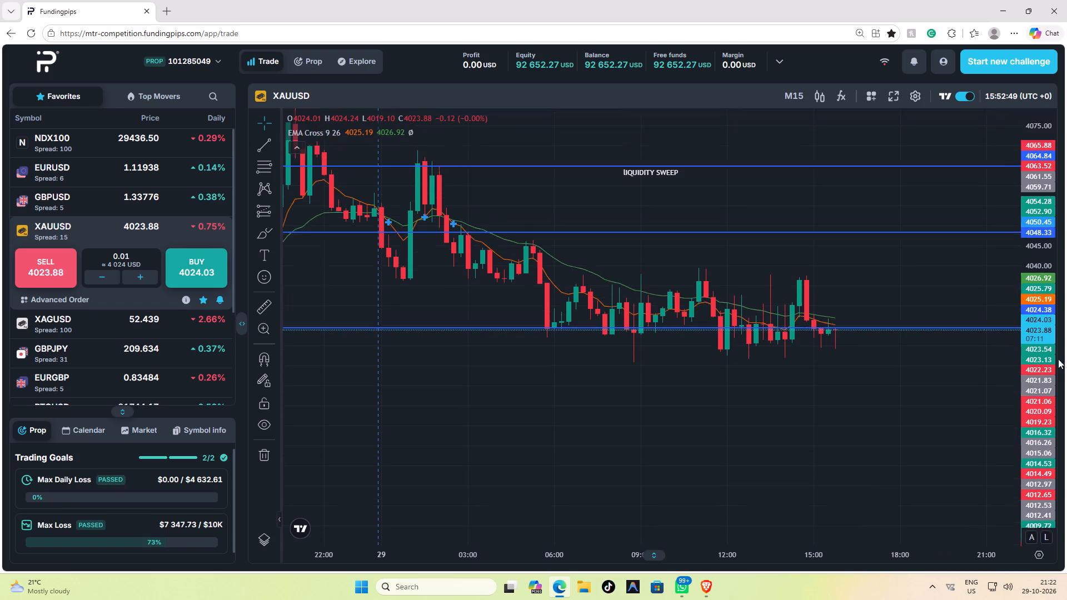
pyautogui.moveTo(1058, 359); pyautogui.dragTo(1036, 299)
pyautogui.scroll(-1, 1018, 332)
pyautogui.scroll(-3, 891, 359)
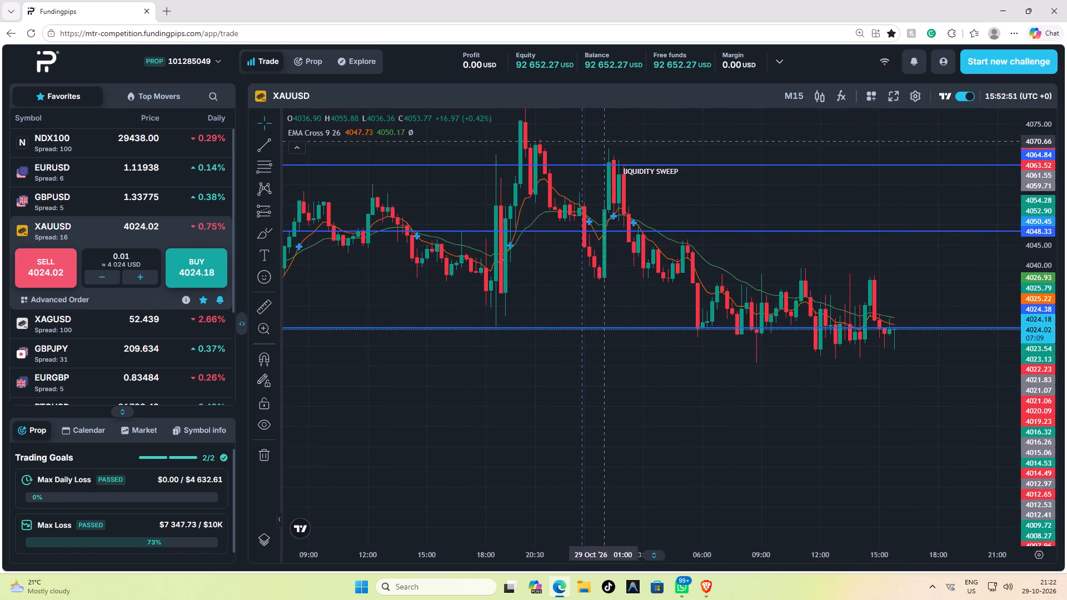
# Delete the blue horizontal line labelled LIQUIDITY SWEEP from the XAUUSD chart.
pyautogui.click(652, 164)
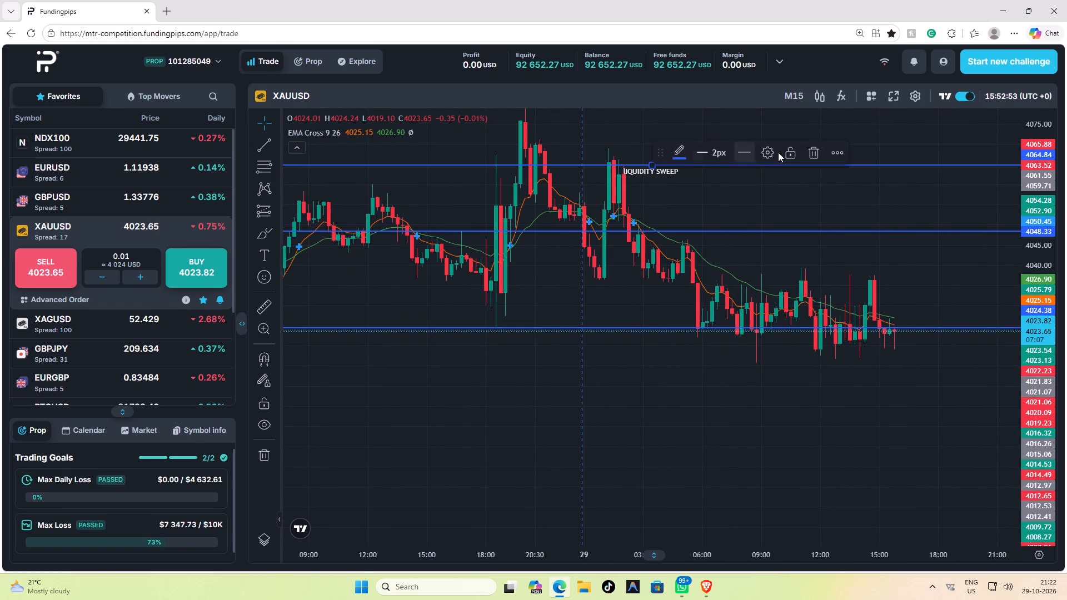
pyautogui.click(814, 150)
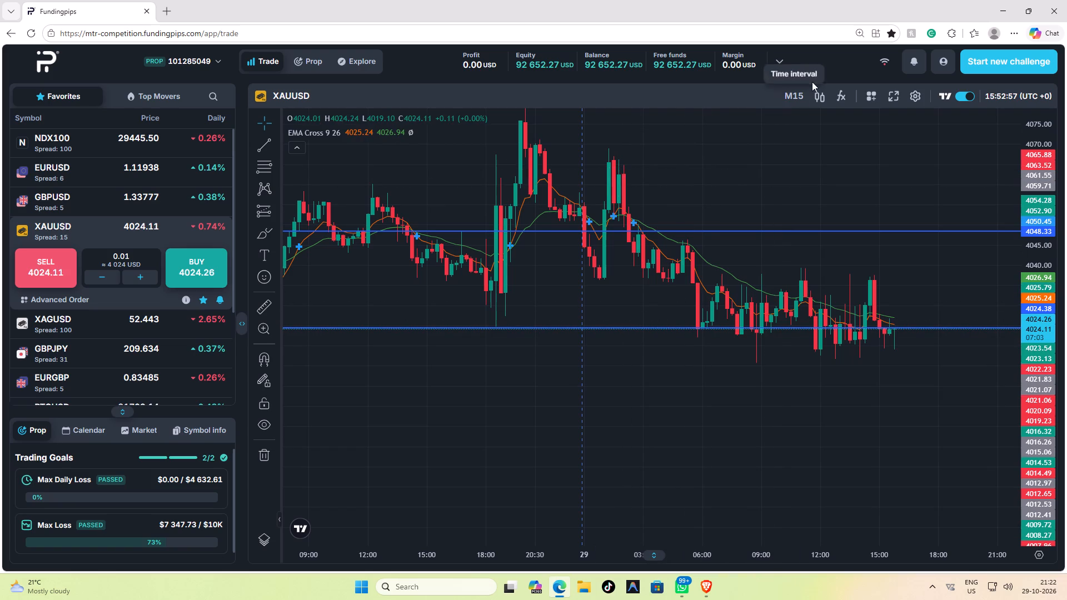
# Change the XAUUSD chart's time interval to H1.
pyautogui.click(796, 96)
pyautogui.click(807, 241)
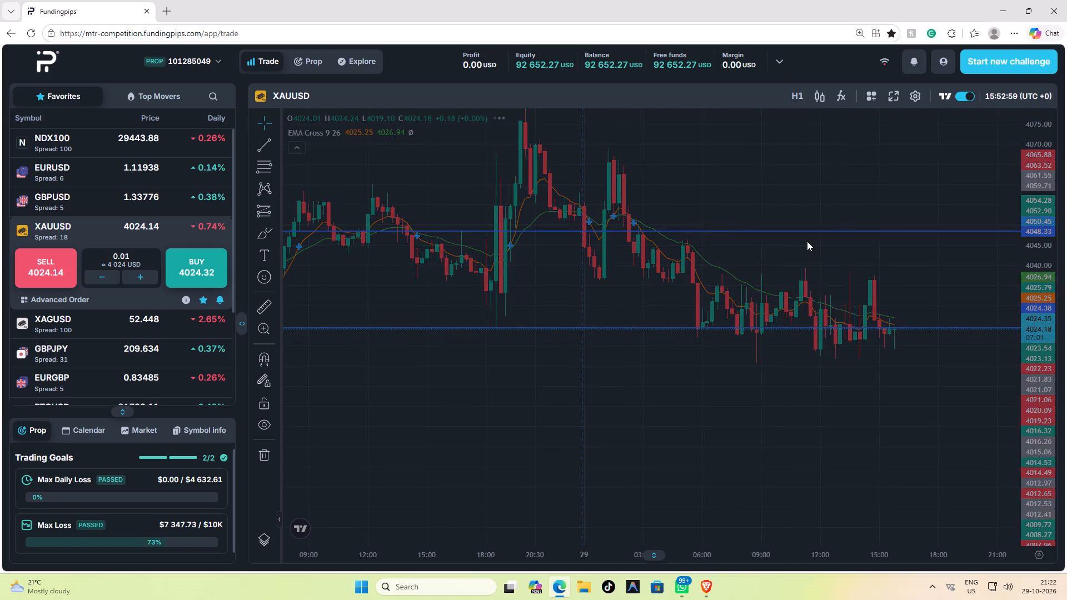
pyautogui.scroll(-2, 750, 322)
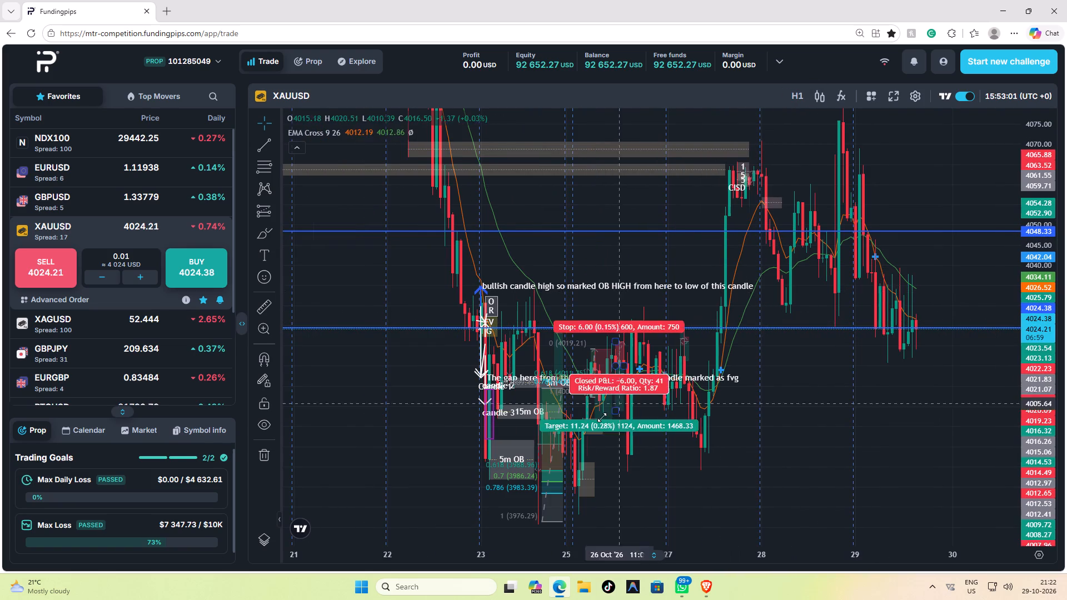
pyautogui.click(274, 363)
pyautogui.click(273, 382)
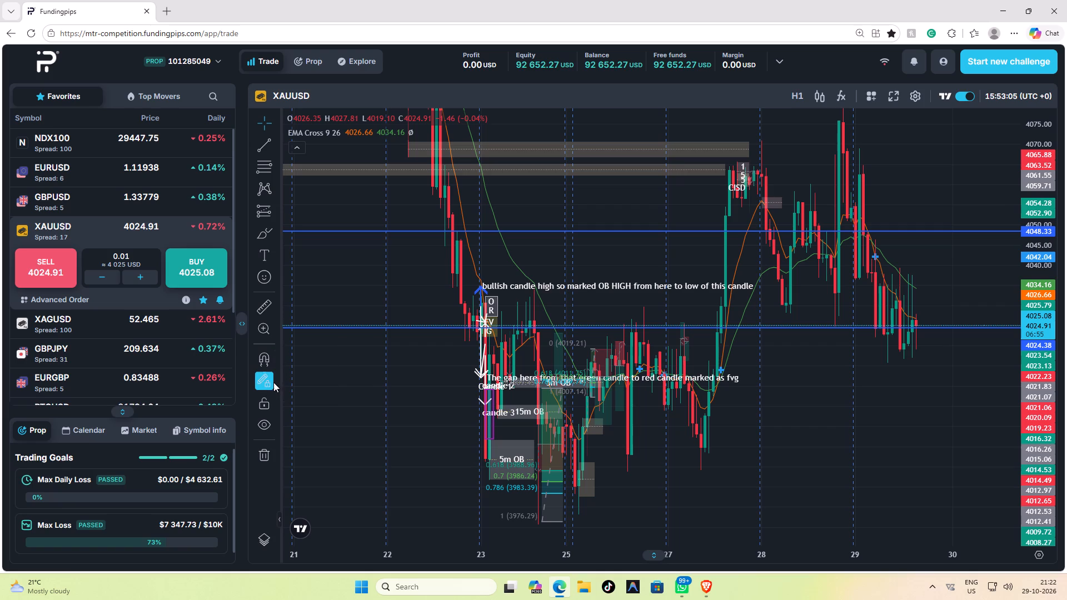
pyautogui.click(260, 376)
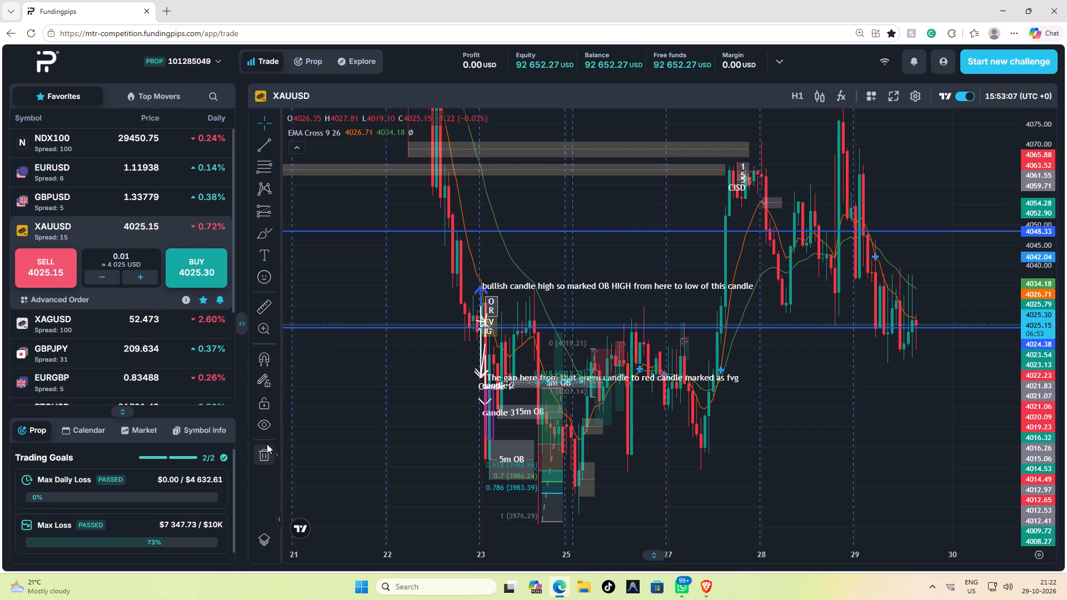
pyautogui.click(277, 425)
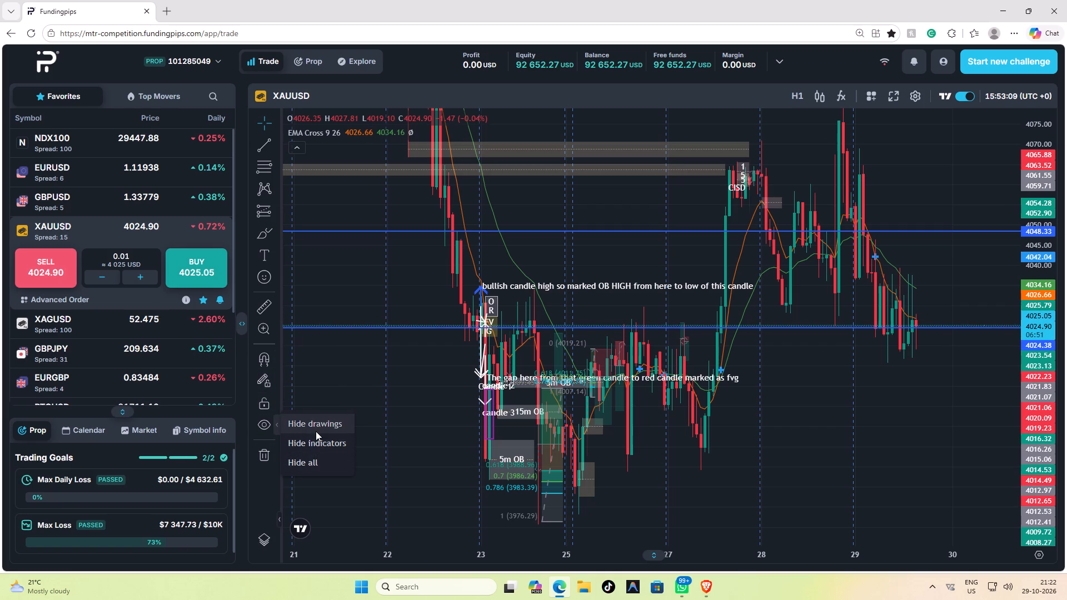
# Remove all drawings from the XAUUSD chart, keeping the EMA Cross indicator.
pyautogui.click(266, 458)
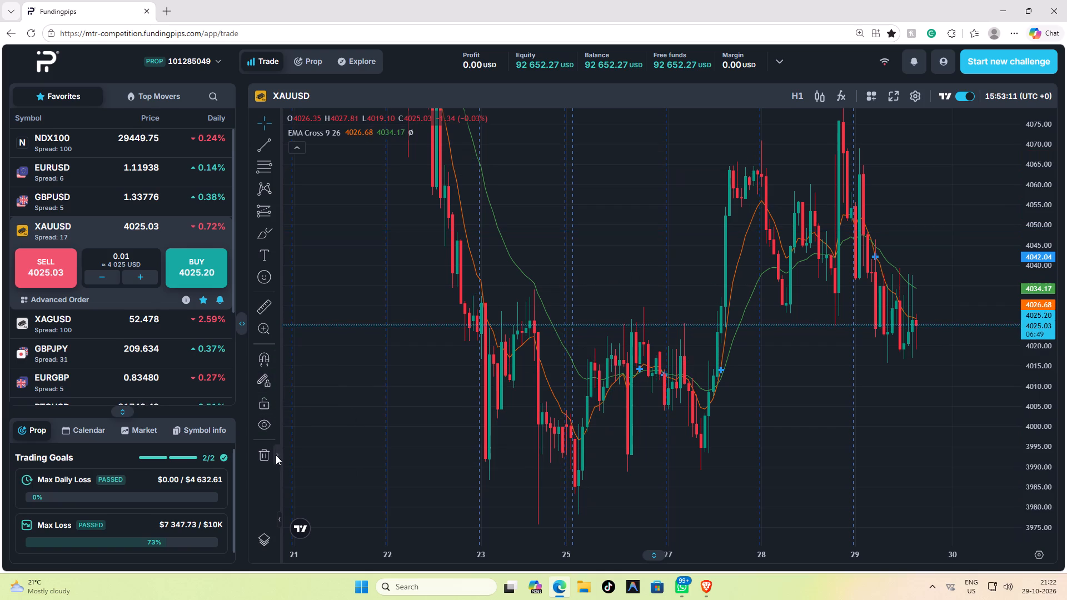
pyautogui.click(278, 452)
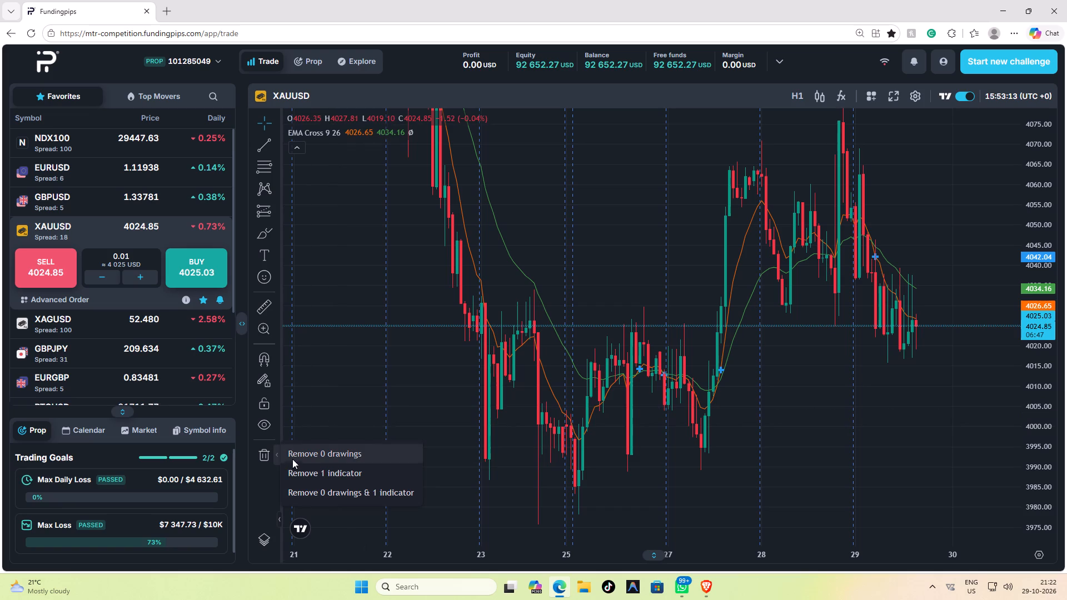
pyautogui.click(330, 423)
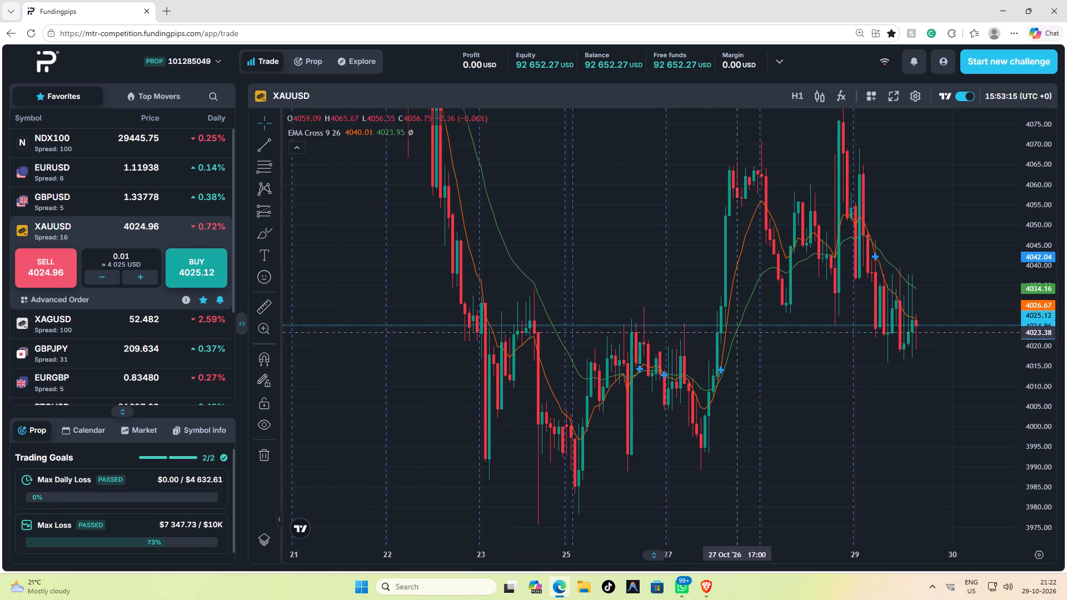
# Examine the cleared XAUUSD H1 chart's candles and EMA crossovers from 25 to 29 October.
pyautogui.scroll(9, 747, 329)
pyautogui.scroll(-5, 620, 309)
pyautogui.moveTo(894, 183); pyautogui.dragTo(881, 252)
pyautogui.moveTo(1043, 177); pyautogui.dragTo(1038, 318)
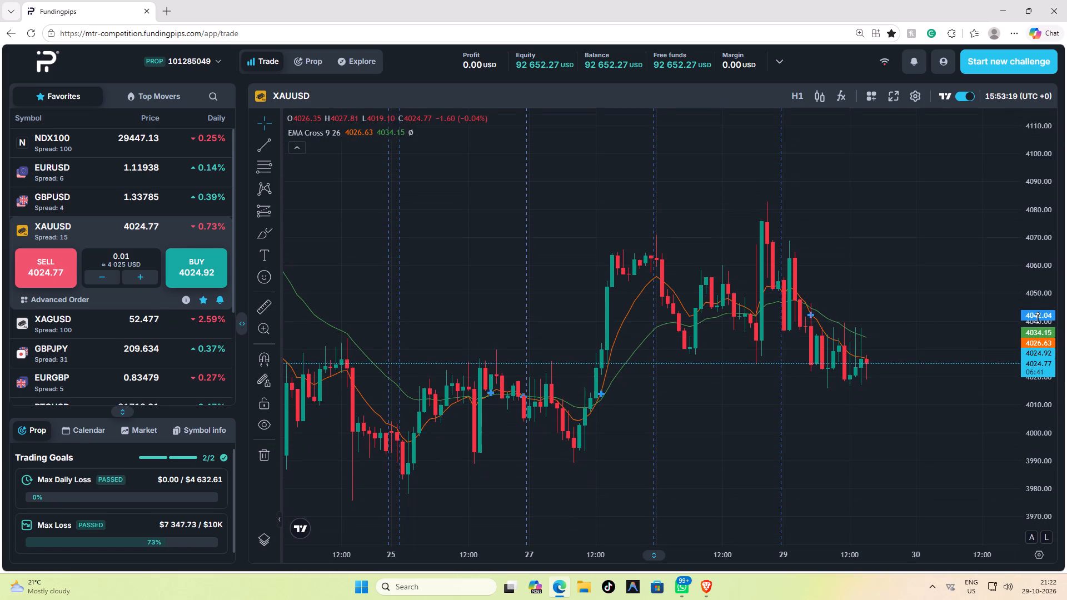
pyautogui.moveTo(1038, 318); pyautogui.dragTo(1038, 315)
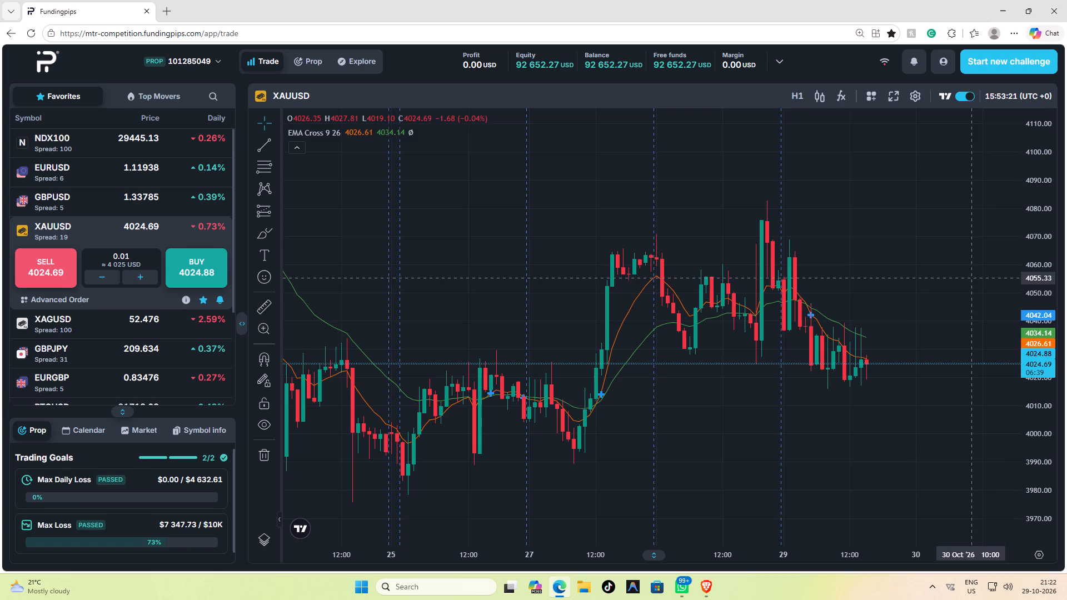
pyautogui.click(587, 289)
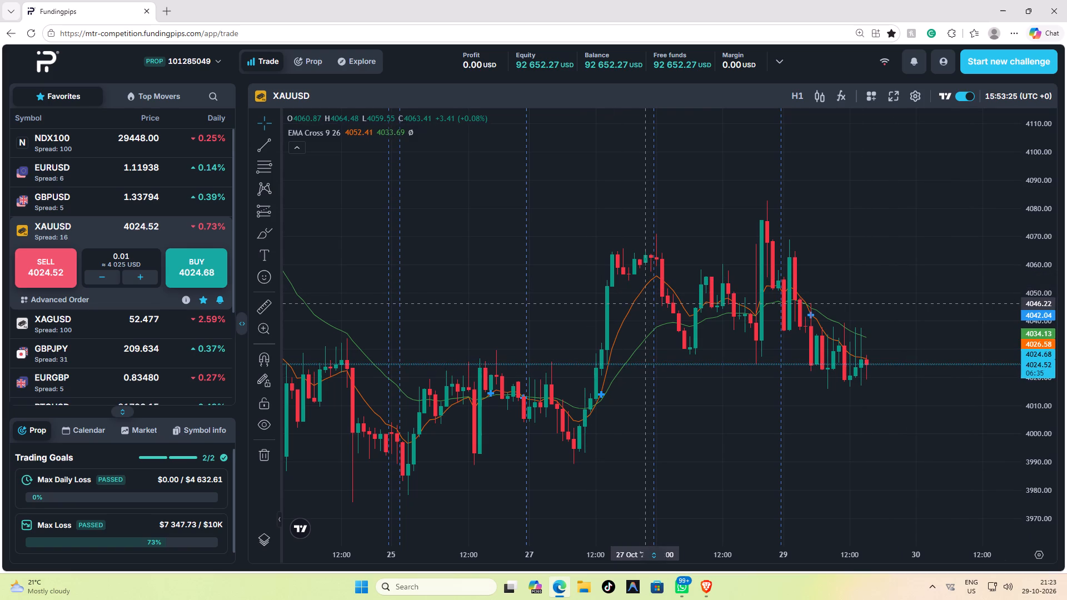
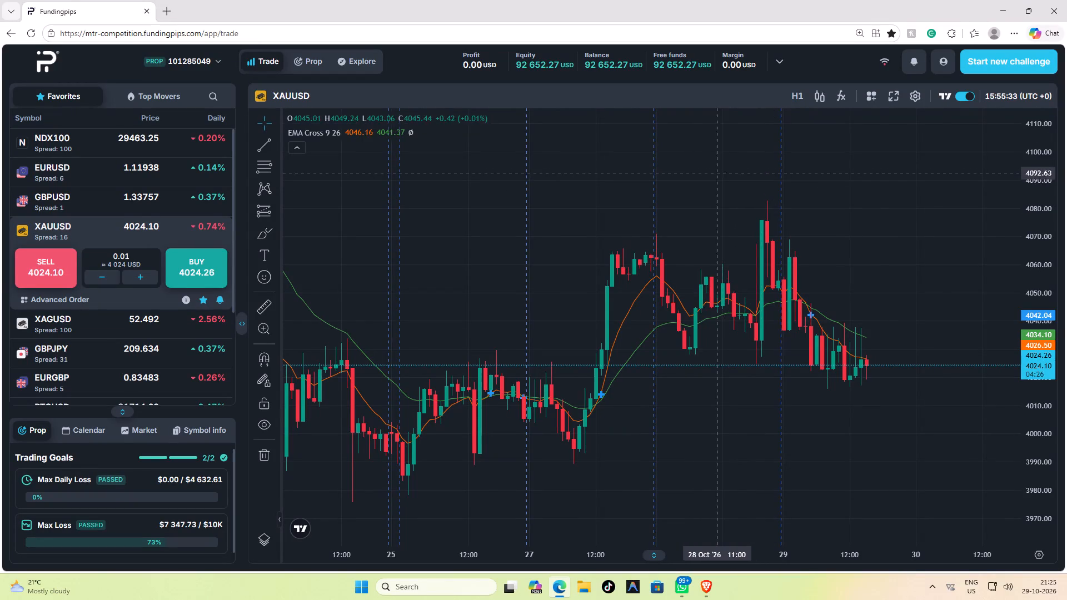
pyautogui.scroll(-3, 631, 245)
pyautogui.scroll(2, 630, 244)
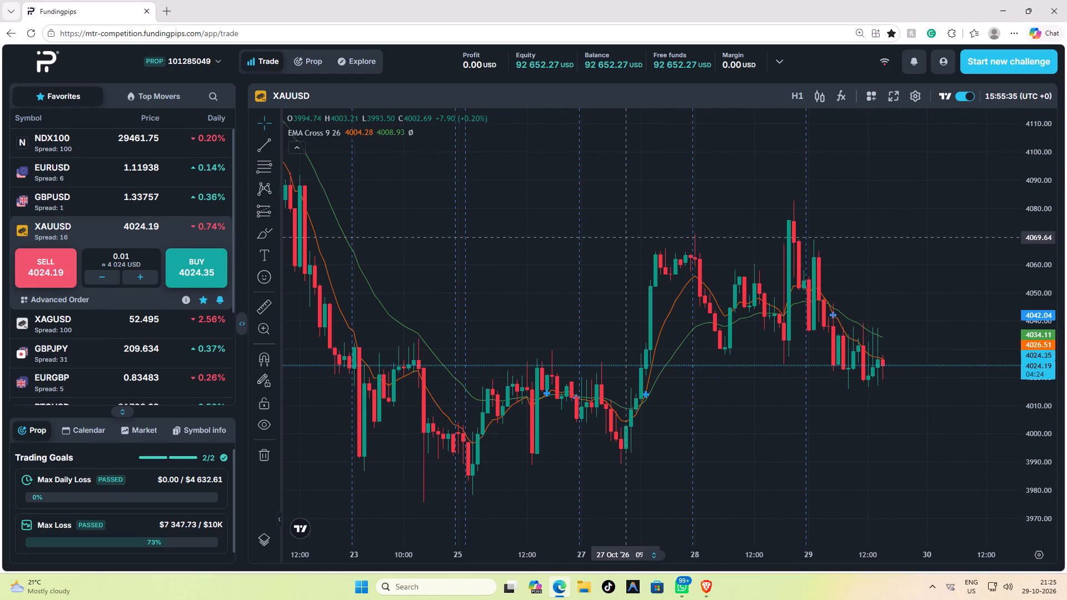
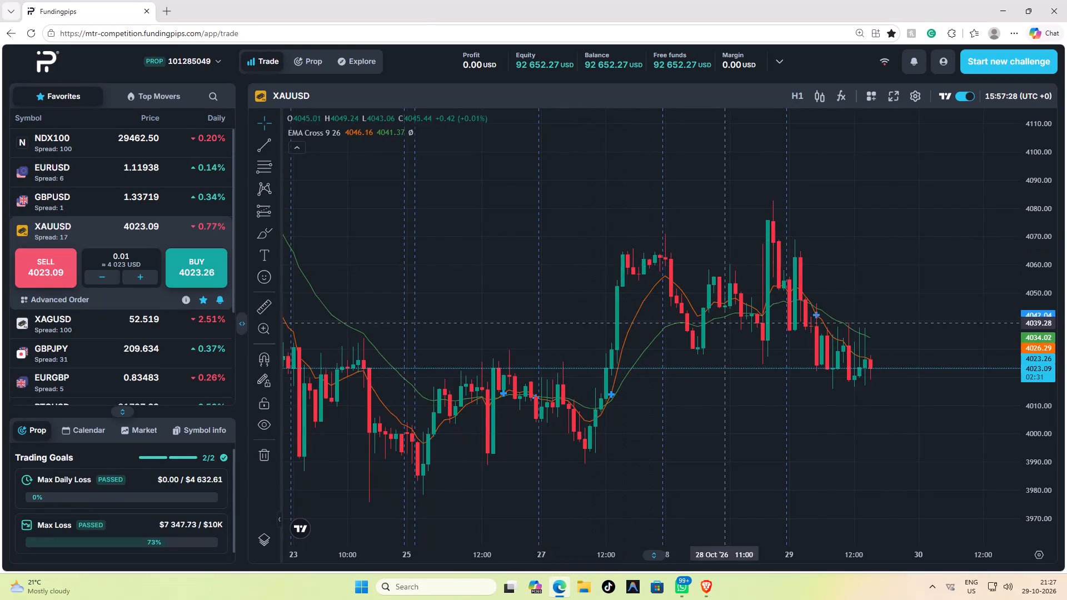
# Draw a rectangle over the 27 October rally between about 4052.30 and 4032.35, extending it from 27 Oct 11:00 to 30 Oct 04:00.
pyautogui.scroll(3, 827, 359)
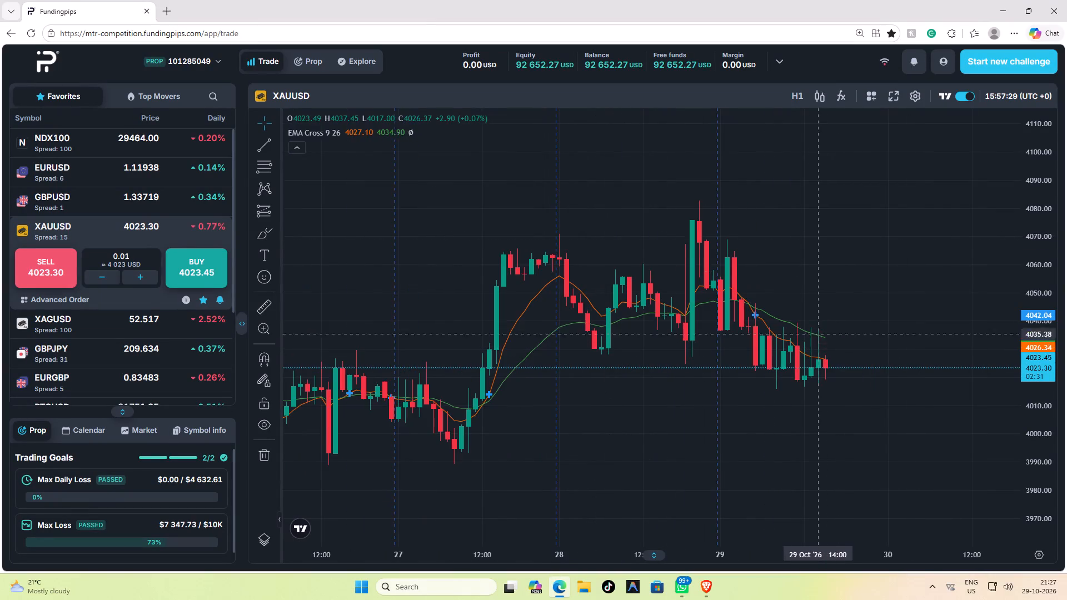
pyautogui.moveTo(808, 241); pyautogui.dragTo(875, 225)
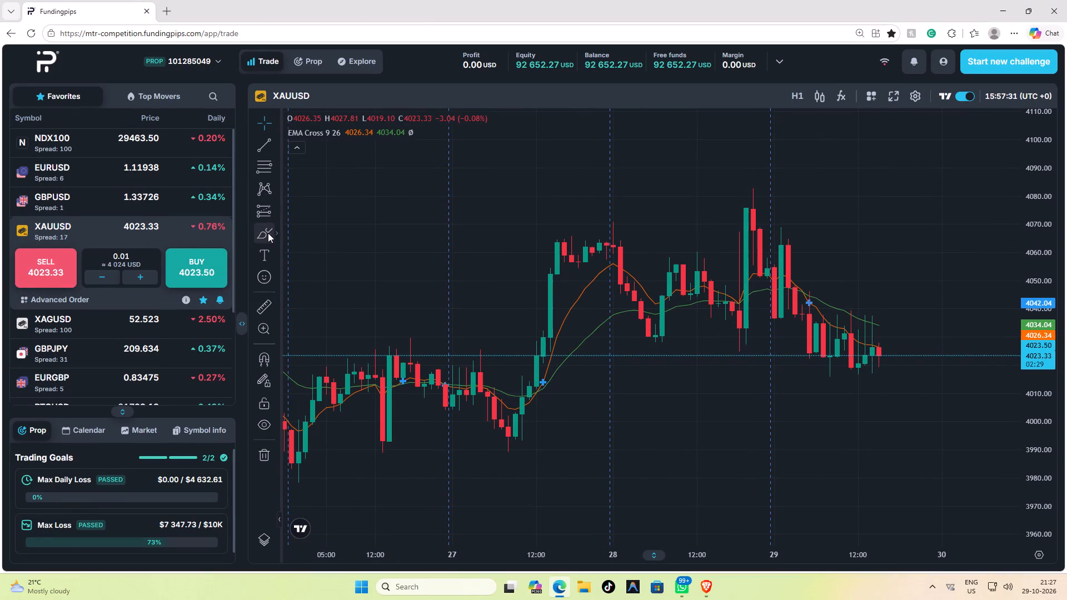
pyautogui.click(277, 234)
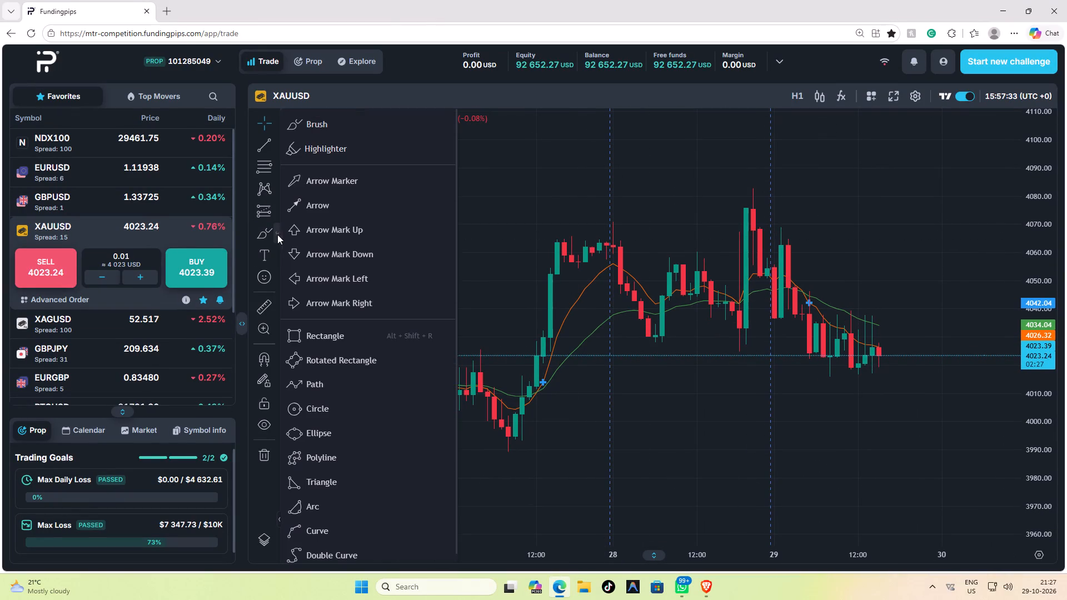
pyautogui.click(325, 335)
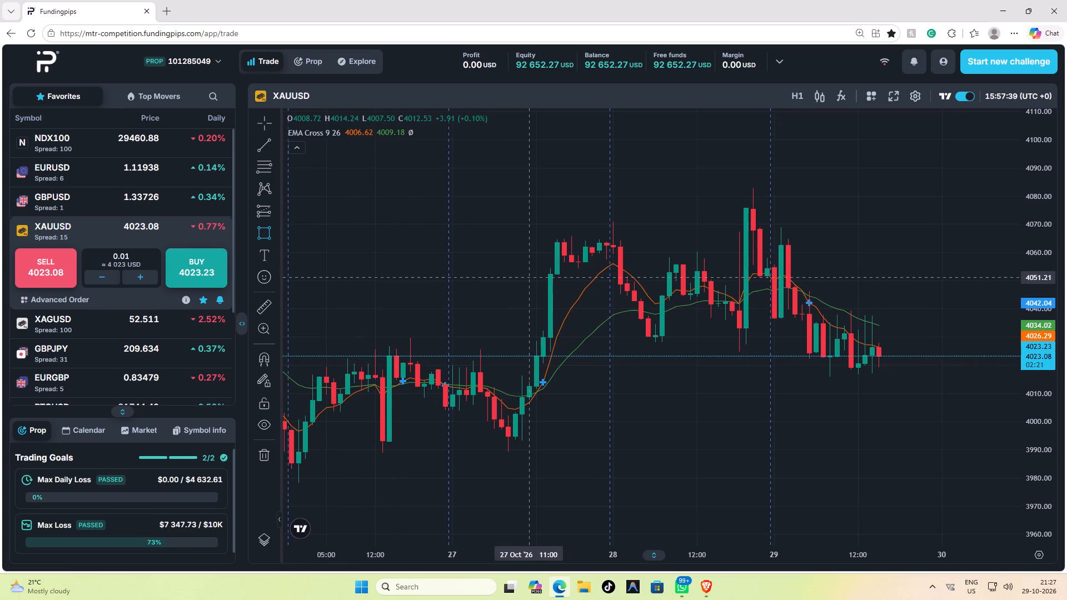
pyautogui.moveTo(526, 274); pyautogui.dragTo(572, 333)
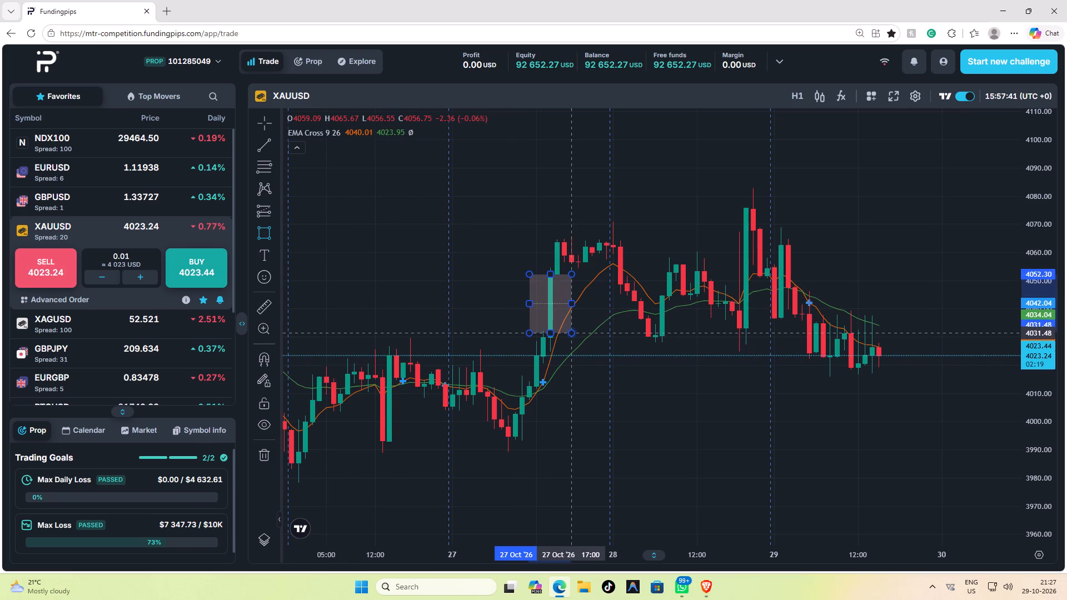
pyautogui.moveTo(572, 333); pyautogui.dragTo(575, 331)
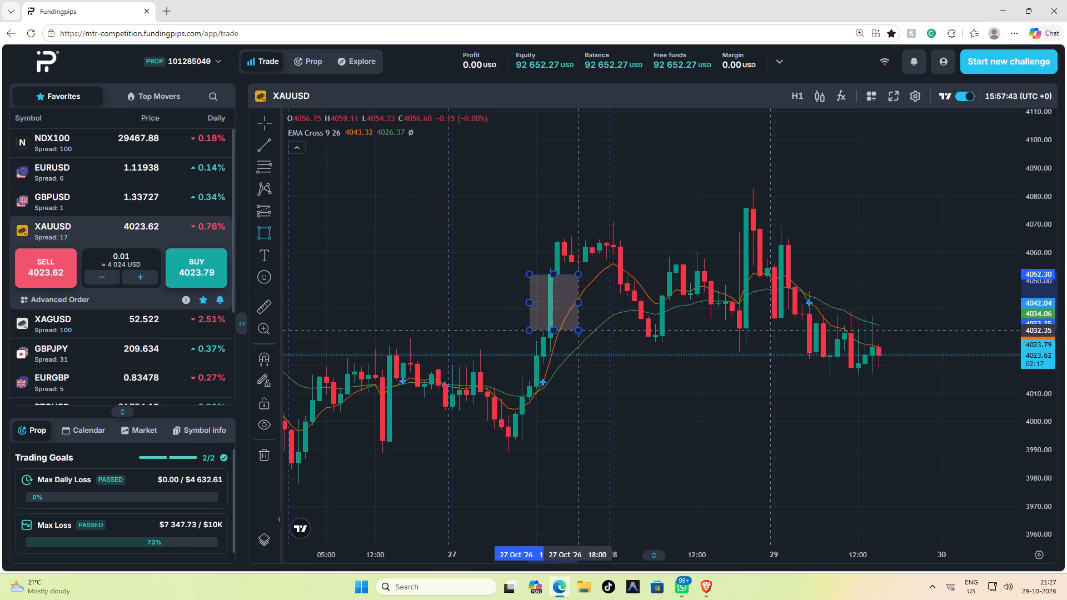
pyautogui.moveTo(575, 331); pyautogui.dragTo(575, 330)
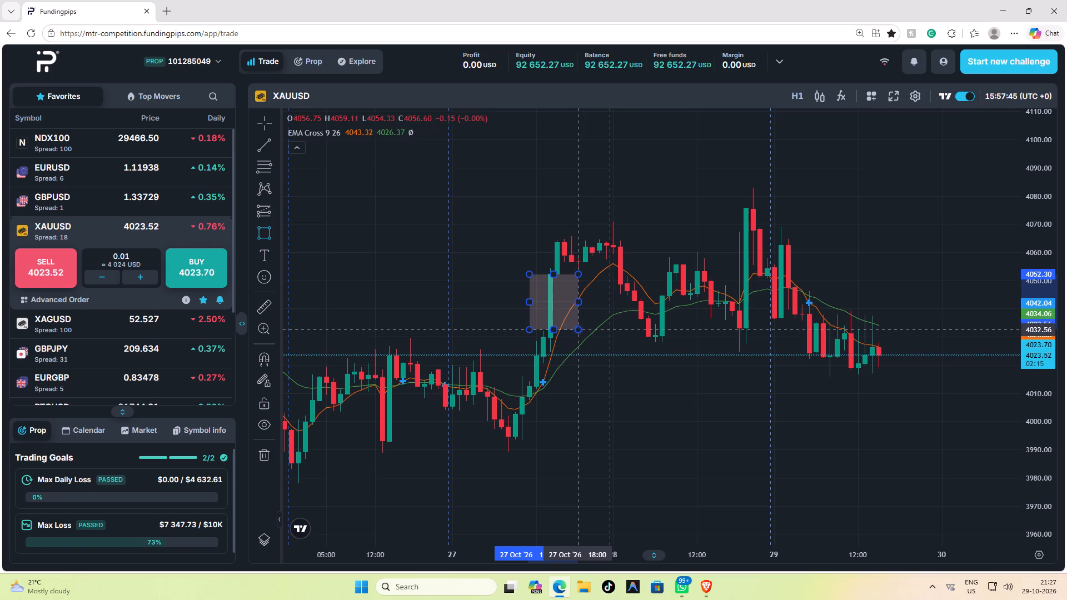
pyautogui.moveTo(575, 330); pyautogui.dragTo(575, 331)
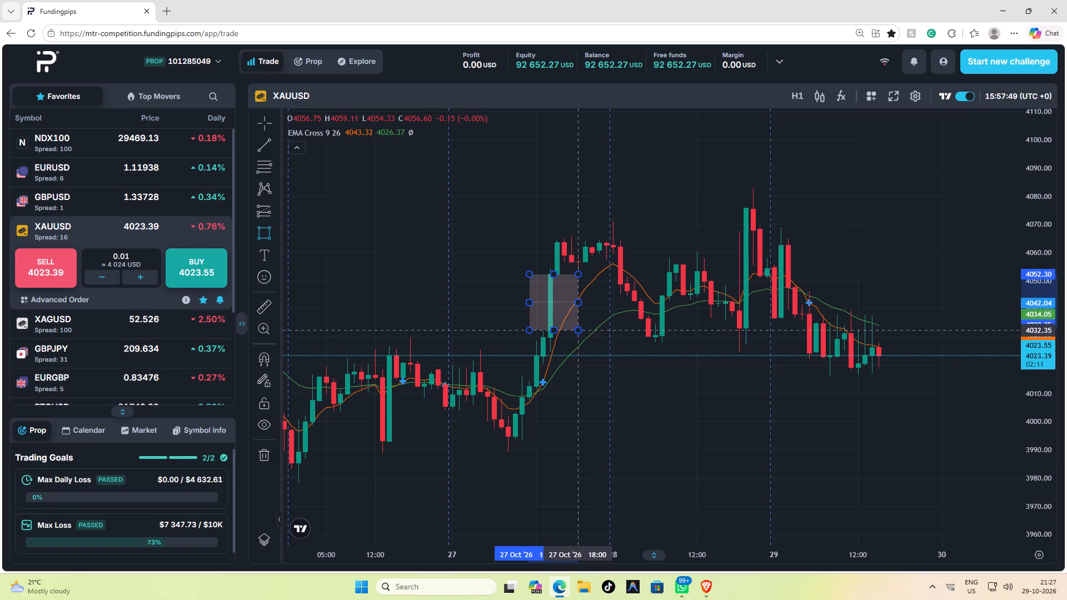
pyautogui.click(576, 331)
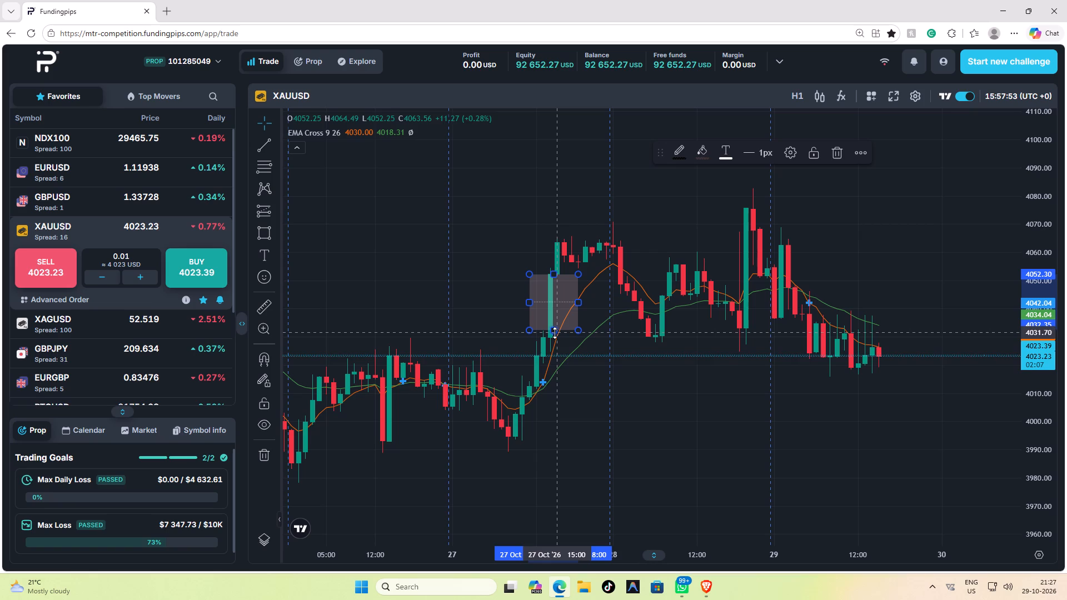
pyautogui.moveTo(576, 304); pyautogui.dragTo(755, 303)
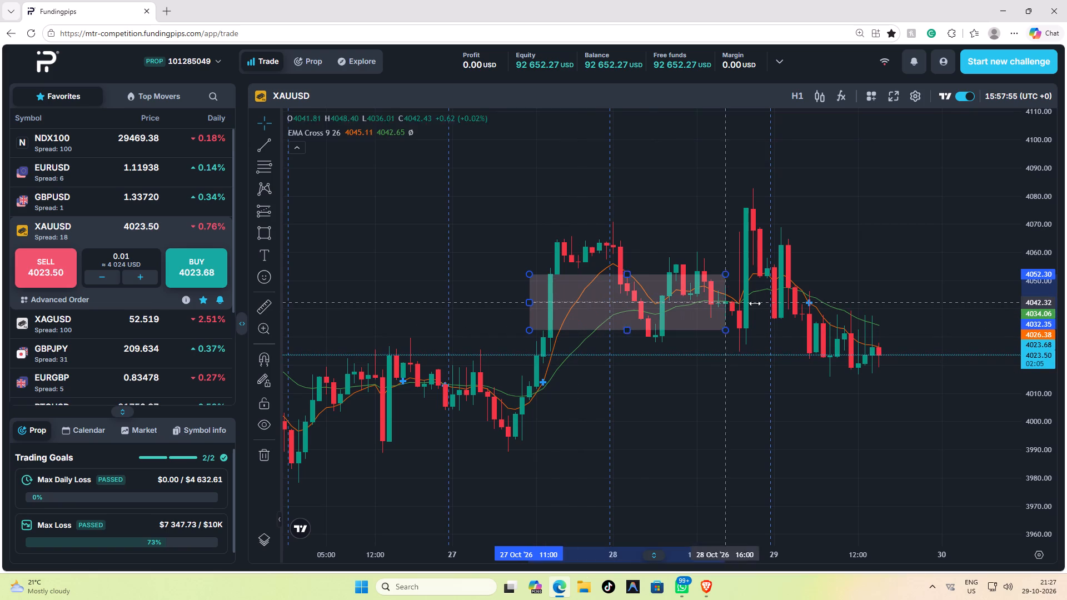
pyautogui.moveTo(755, 303); pyautogui.dragTo(972, 308)
pyautogui.click(933, 394)
# Examine the recent XAUUSD H1 candles around the rectangle at different zoom levels and price scales.
pyautogui.scroll(2, 929, 394)
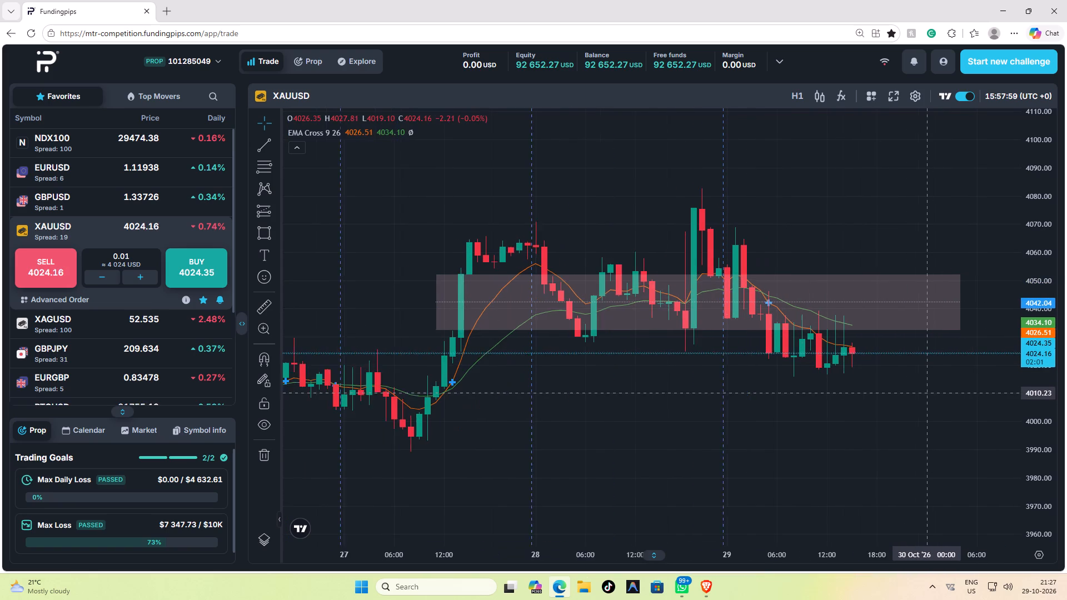
pyautogui.scroll(1, 929, 393)
pyautogui.scroll(-8, 929, 393)
pyautogui.moveTo(951, 390); pyautogui.dragTo(757, 429)
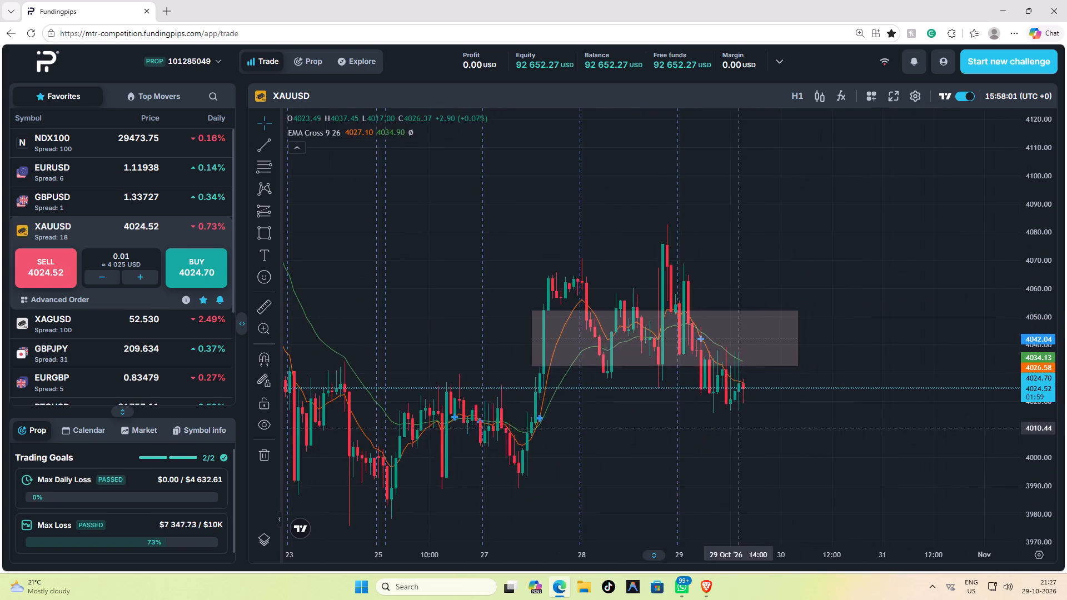
pyautogui.scroll(3, 750, 426)
pyautogui.moveTo(746, 418); pyautogui.dragTo(890, 385)
pyautogui.moveTo(1049, 334); pyautogui.dragTo(1064, 142)
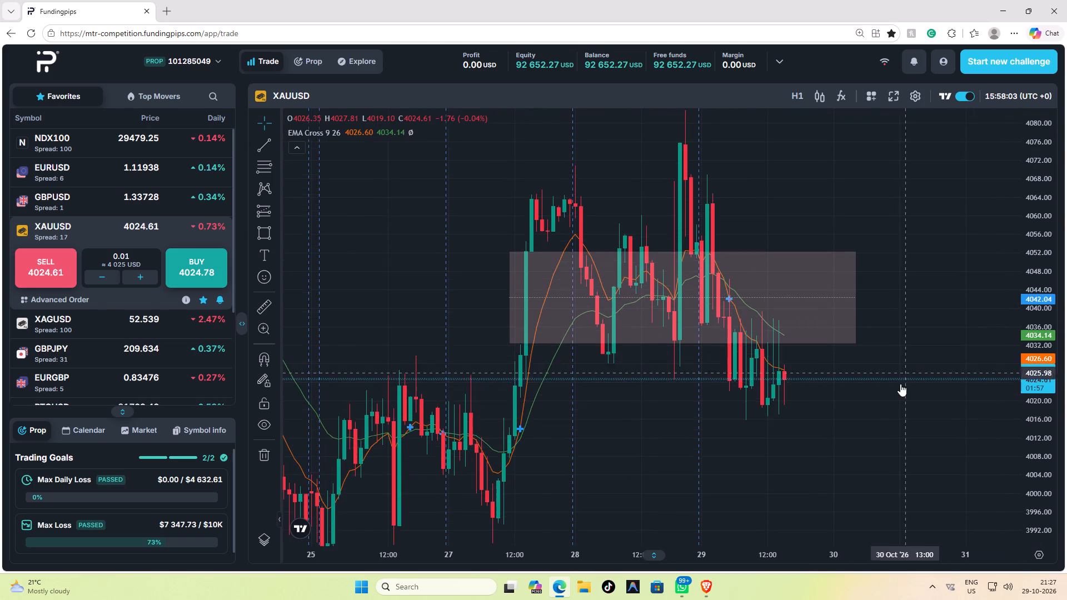
pyautogui.scroll(4, 900, 384)
pyautogui.scroll(-5, 894, 371)
# Label the rectangle with the text 1H FVG.
pyautogui.doubleClick(842, 282)
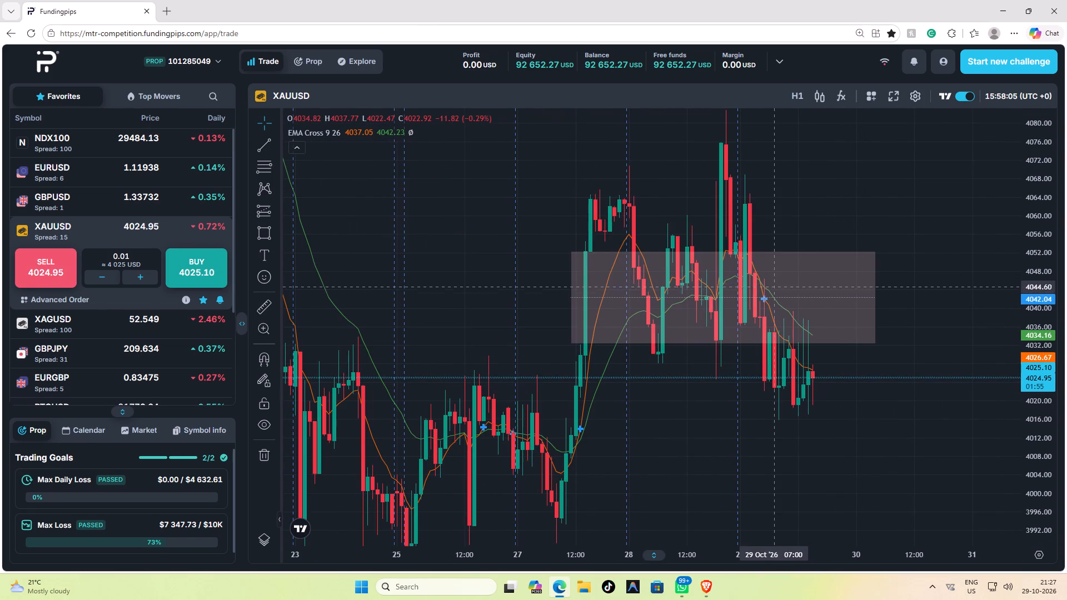
pyautogui.doubleClick(772, 298)
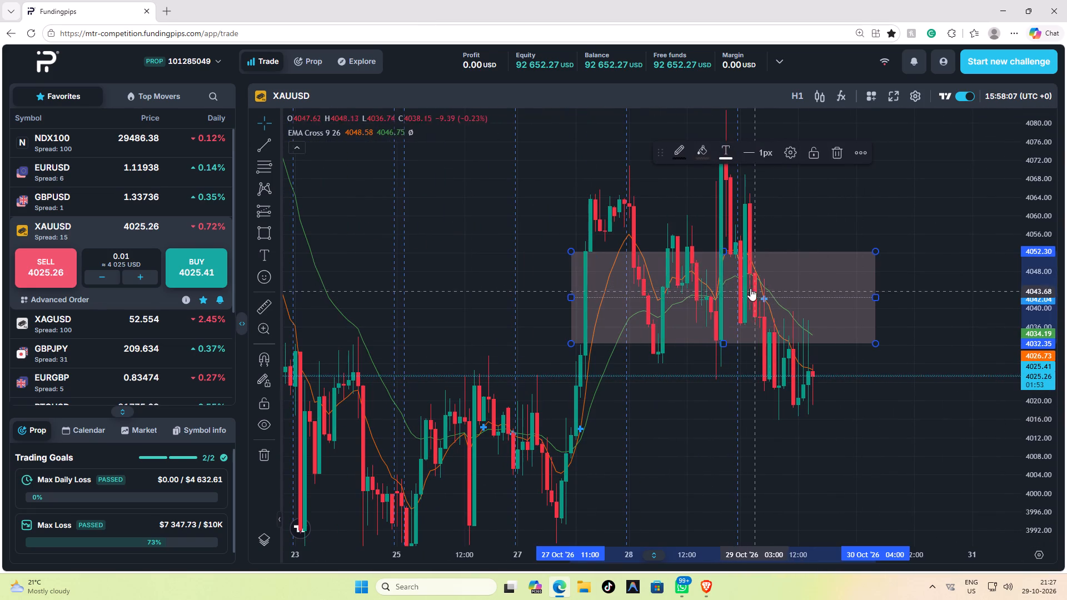
pyautogui.click(724, 251)
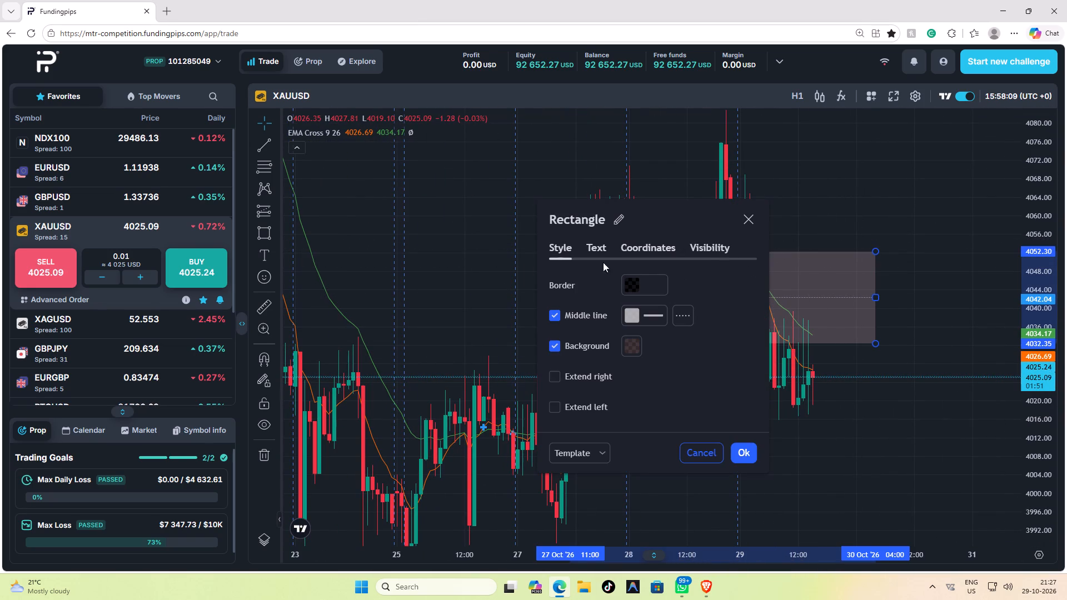
pyautogui.click(603, 252)
pyautogui.press('1')
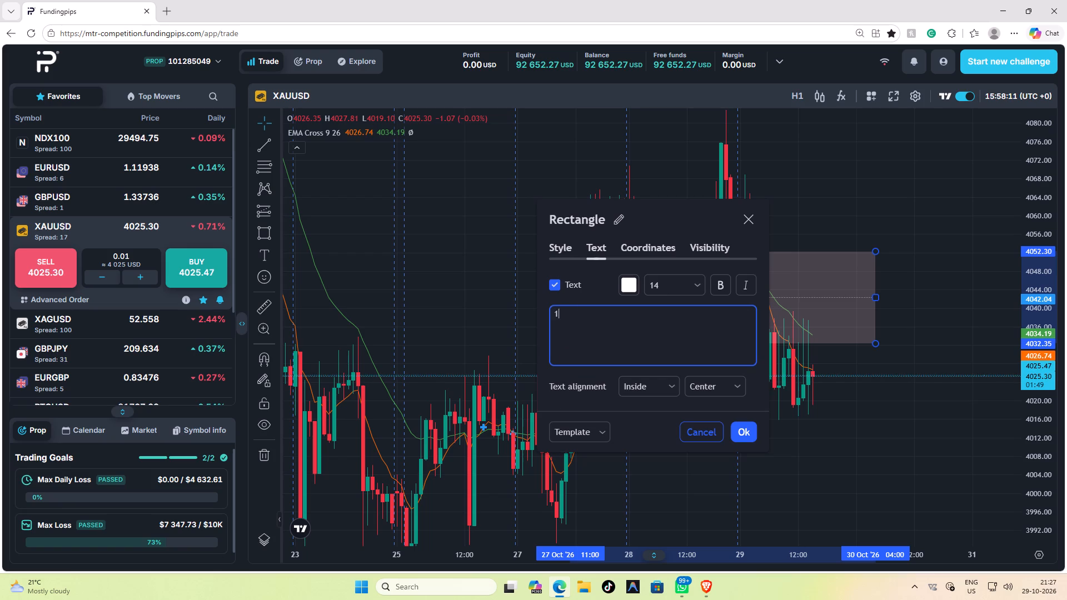
pyautogui.hotkey('shift', 'h')
pyautogui.press('space')
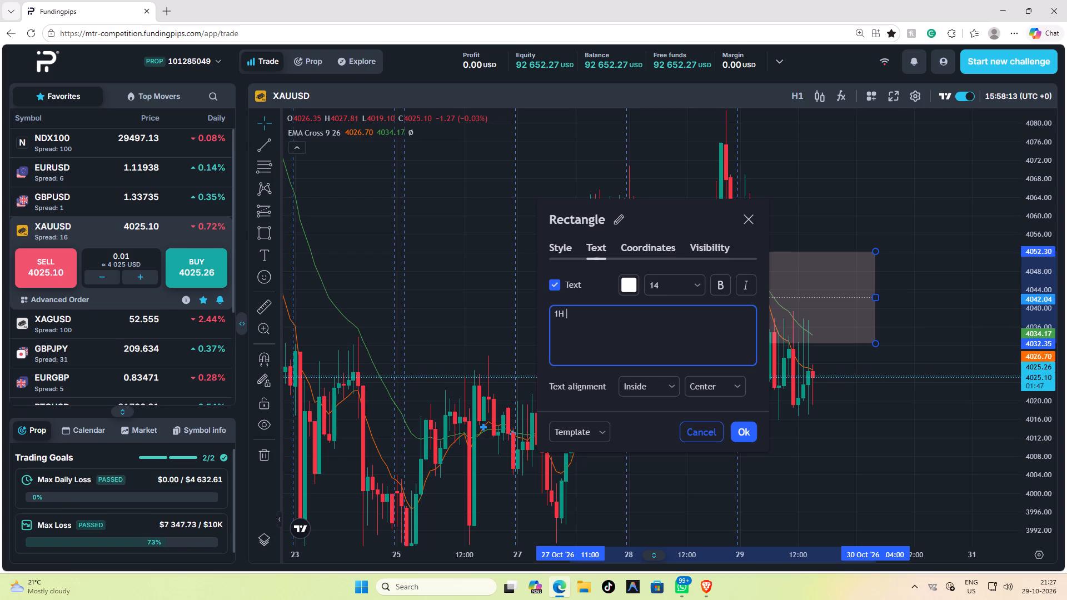
pyautogui.write('FV')
pyautogui.press('space')
pyautogui.hotkey('shift', 'BackSpace')
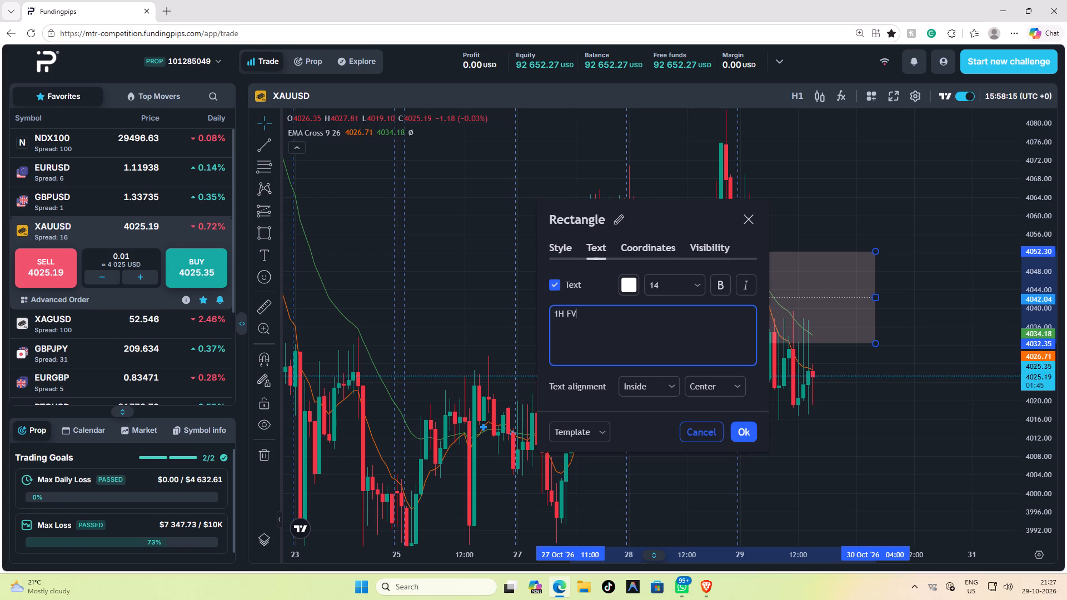
pyautogui.hotkey('shift', 'g')
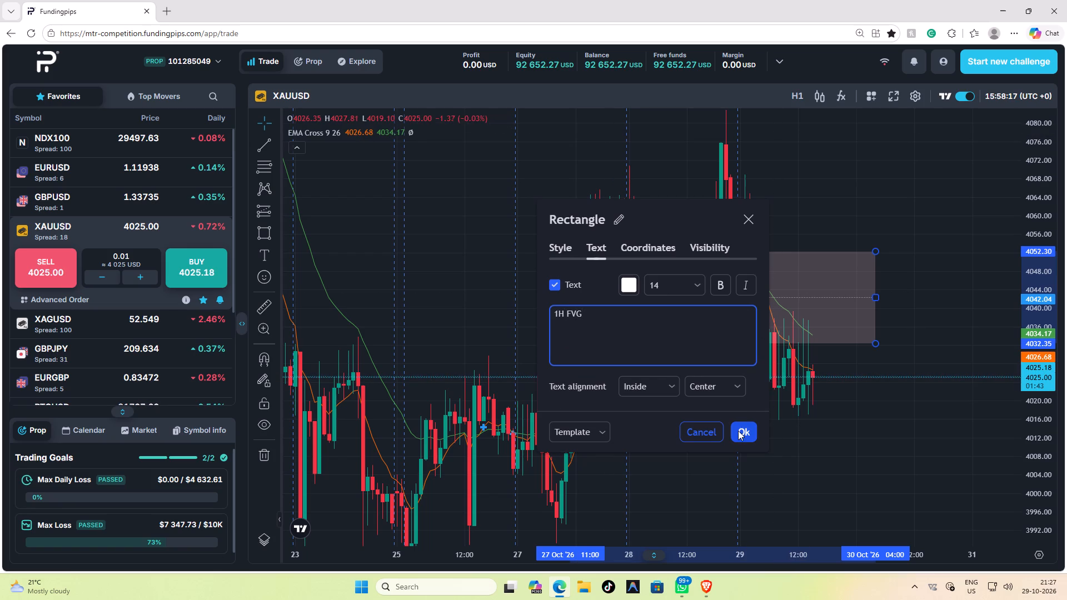
pyautogui.click(739, 431)
pyautogui.click(834, 458)
# Move the 1H FVG rectangle so it starts at 28 Oct 04:00 with its lower edge at about 4034.59.
pyautogui.scroll(1, 833, 457)
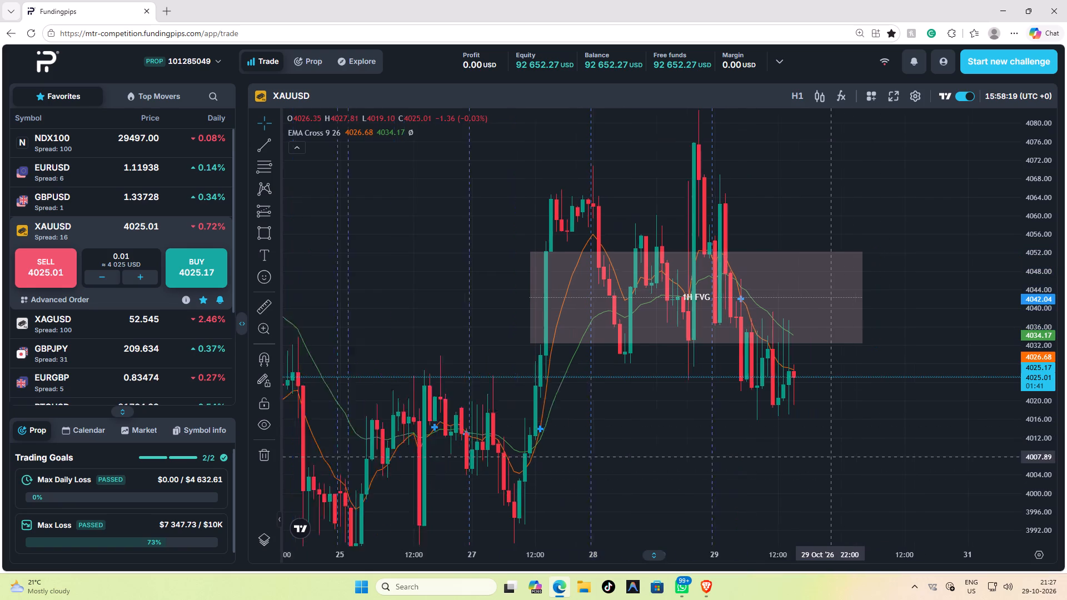
pyautogui.scroll(2, 833, 457)
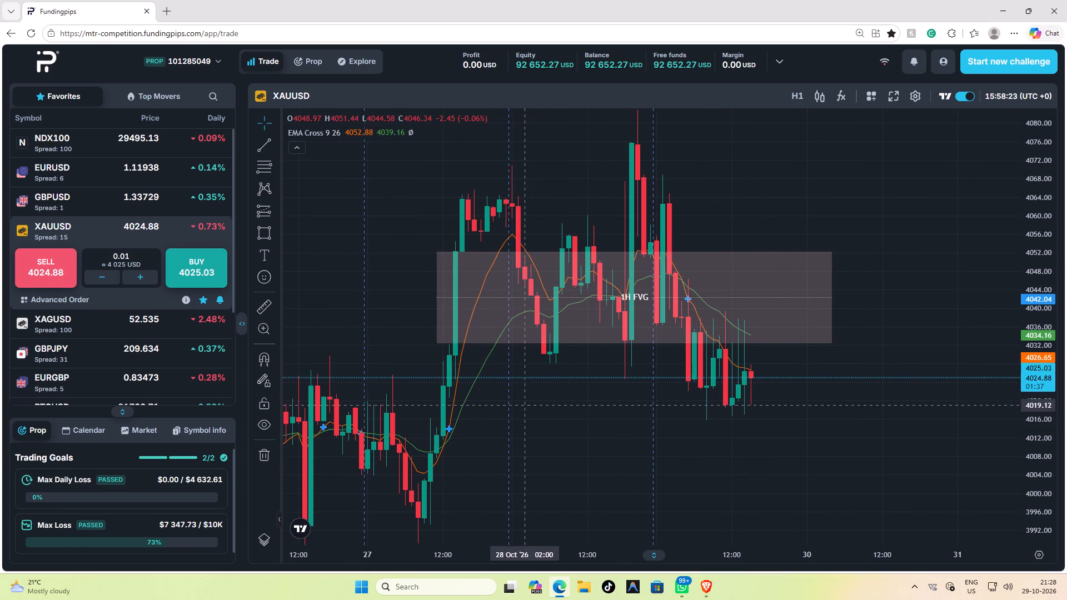
pyautogui.click(726, 298)
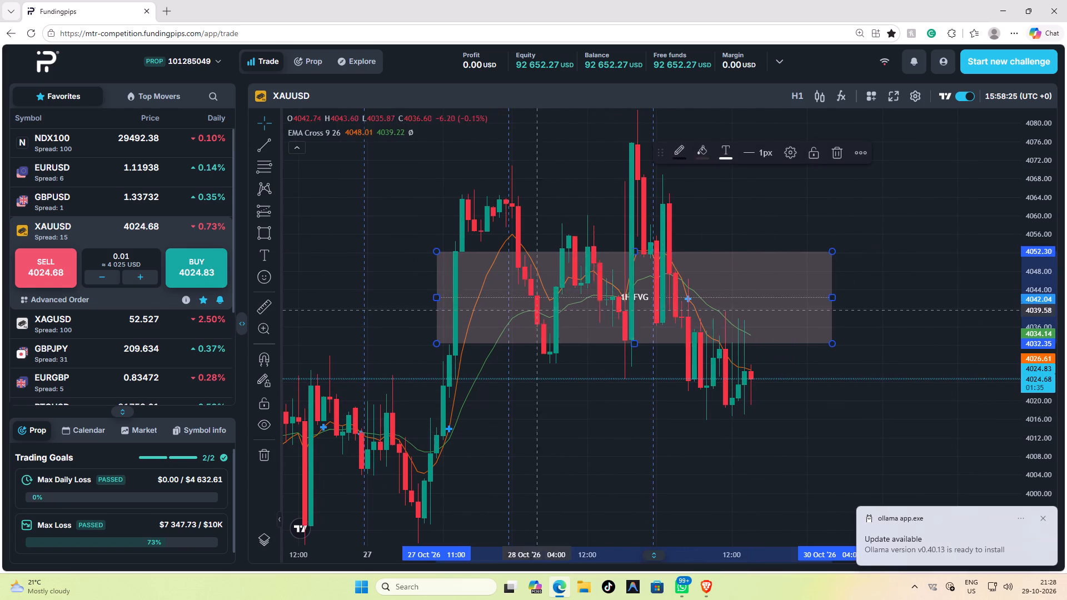
pyautogui.moveTo(506, 311); pyautogui.dragTo(618, 327)
pyautogui.click(550, 337)
pyautogui.click(595, 351)
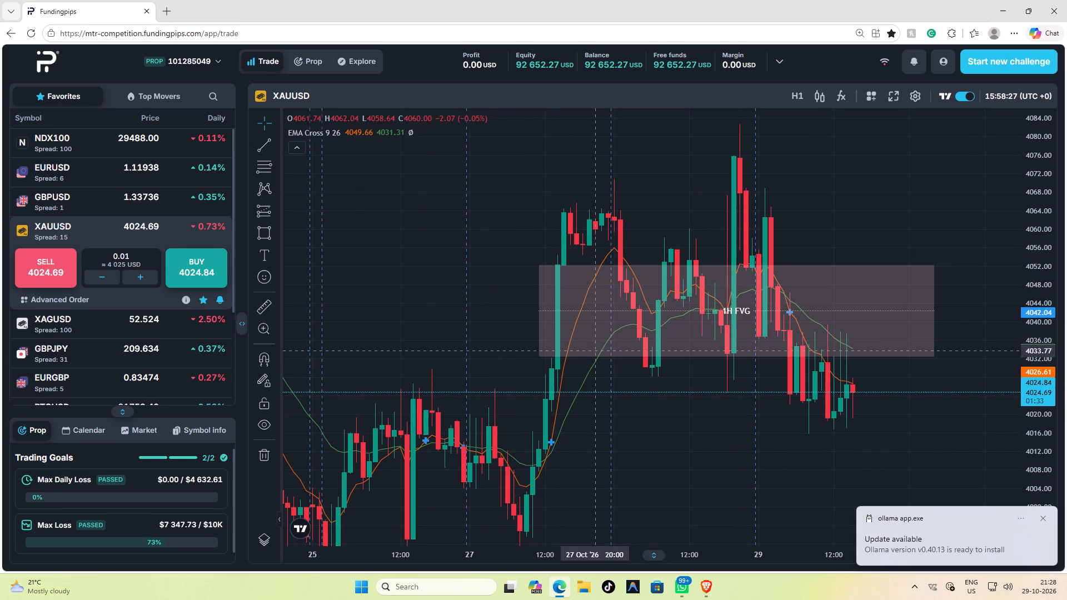
pyautogui.click(606, 363)
pyautogui.click(607, 358)
pyautogui.moveTo(607, 358); pyautogui.dragTo(719, 365)
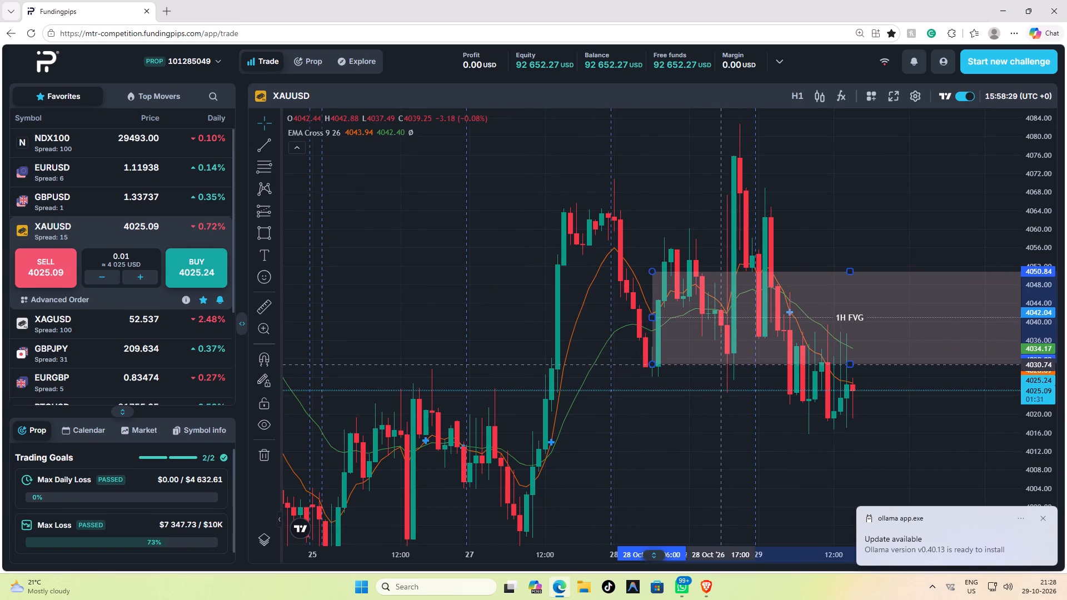
pyautogui.moveTo(719, 365); pyautogui.dragTo(711, 348)
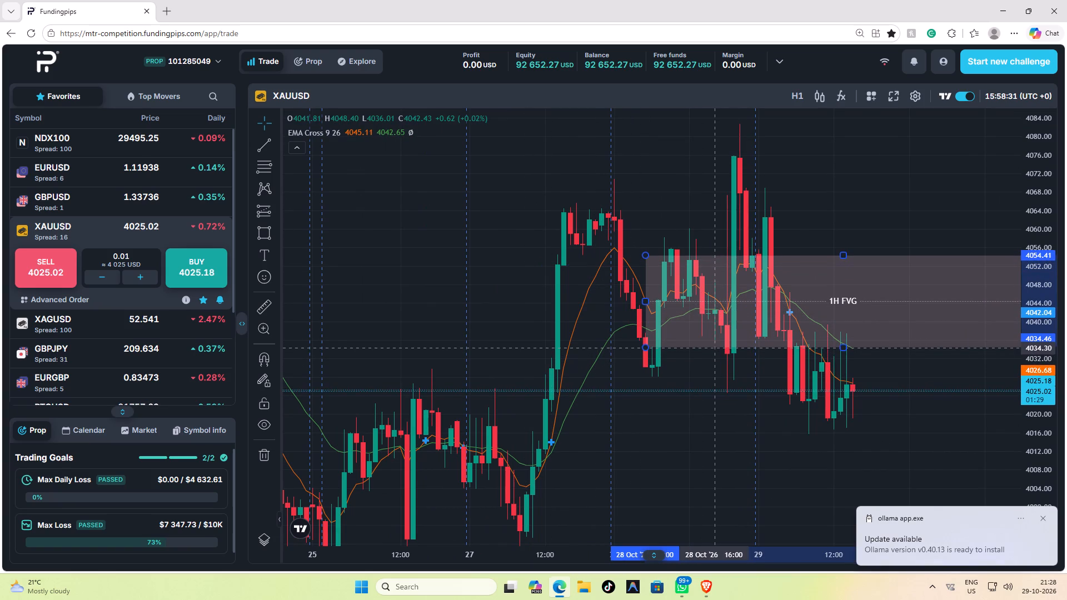
pyautogui.moveTo(711, 348); pyautogui.dragTo(711, 348)
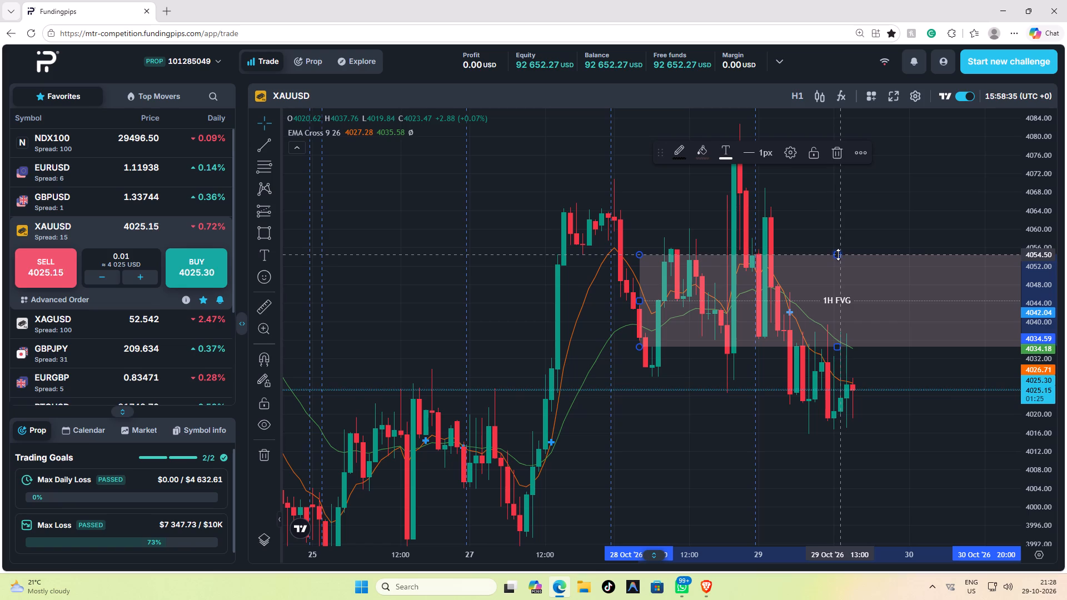
# Lower the upper edge of the 1H FVG rectangle to about 4043.28.
pyautogui.moveTo(837, 257); pyautogui.dragTo(822, 308)
pyautogui.click(870, 401)
# Measure the rise of the large bullish 28 October candle from about 4044.17 to 4075.84, and clear the measurement.
pyautogui.moveTo(925, 377); pyautogui.dragTo(700, 371)
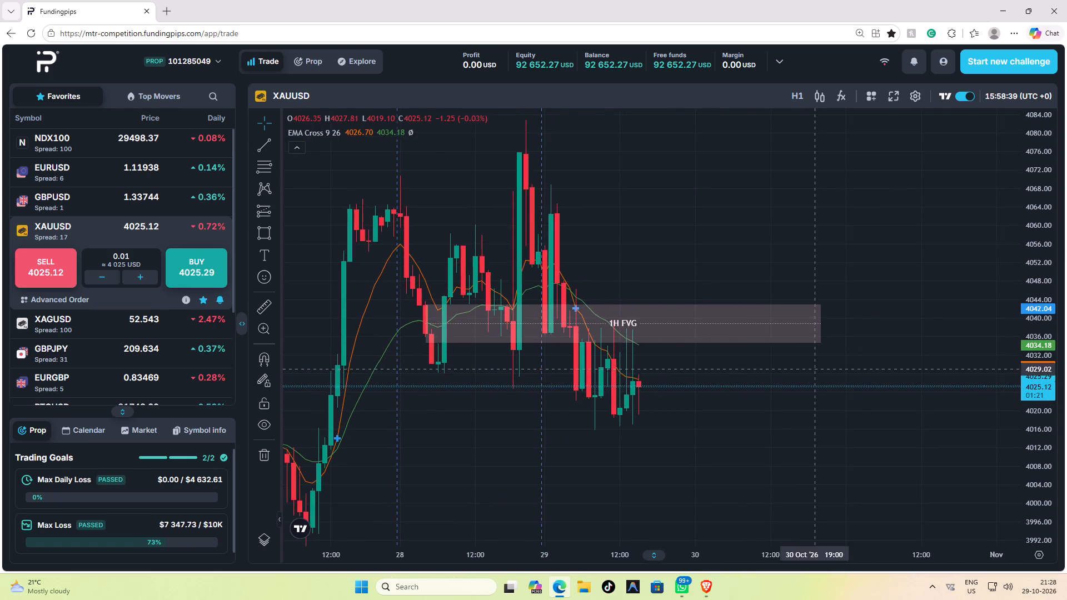
pyautogui.scroll(3, 819, 370)
pyautogui.moveTo(732, 395); pyautogui.dragTo(900, 398)
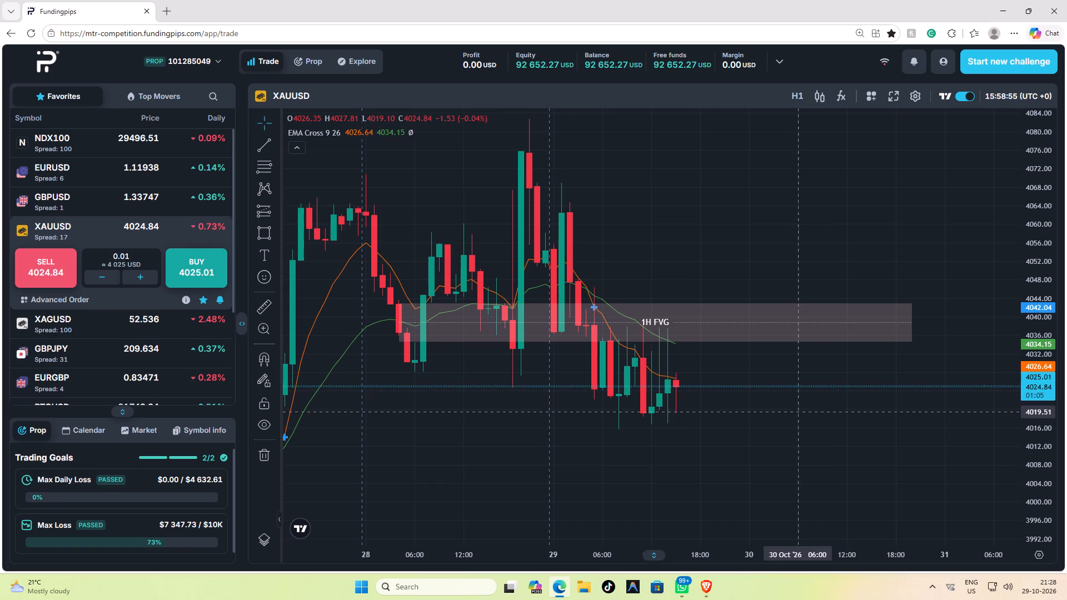
pyautogui.moveTo(878, 433); pyautogui.dragTo(893, 437)
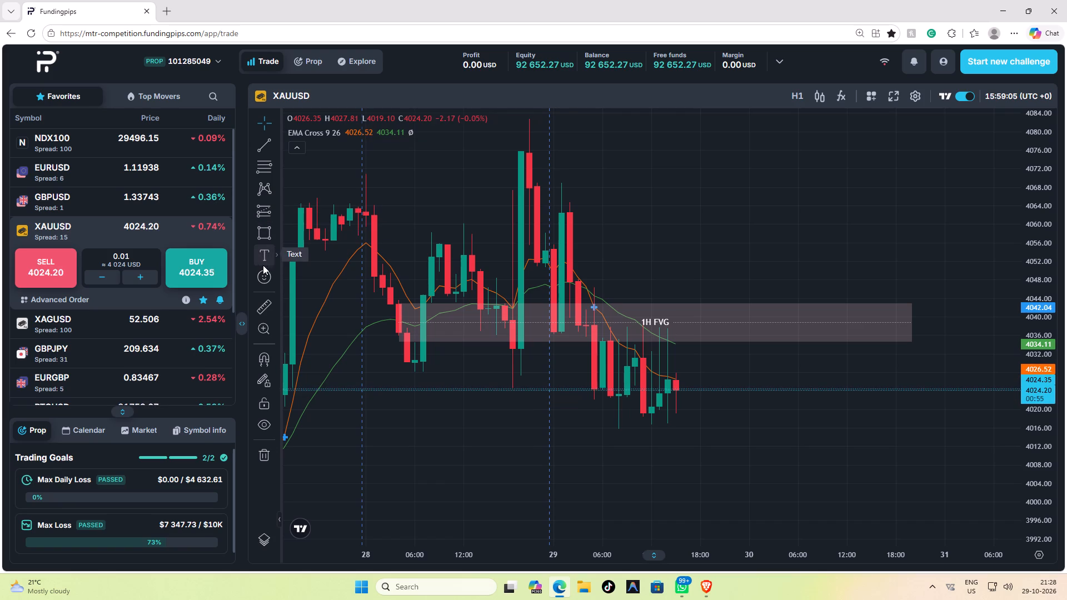
pyautogui.click(266, 301)
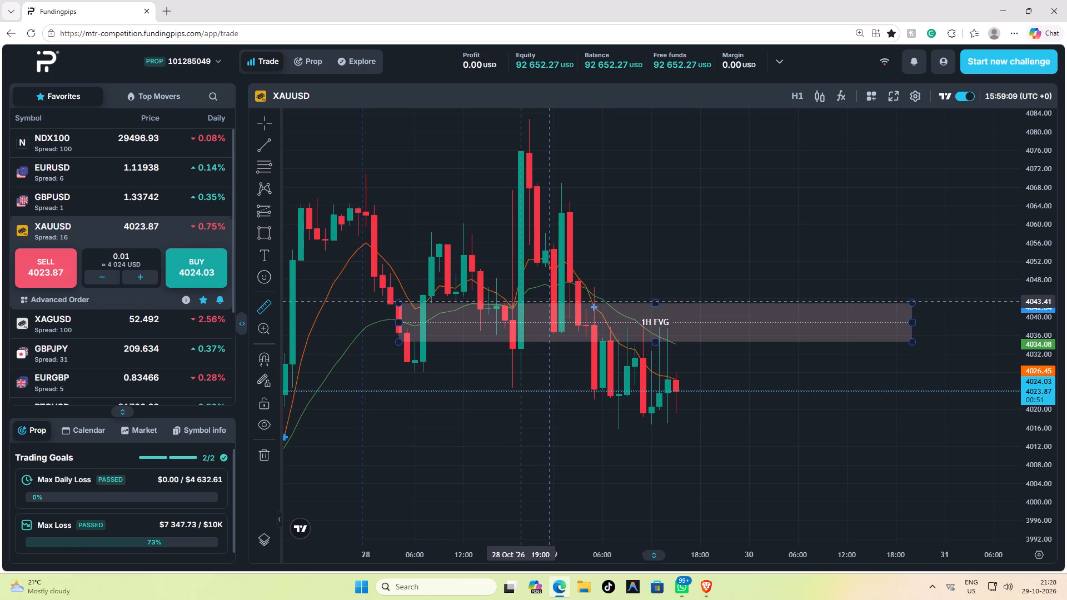
pyautogui.moveTo(520, 302); pyautogui.dragTo(530, 253)
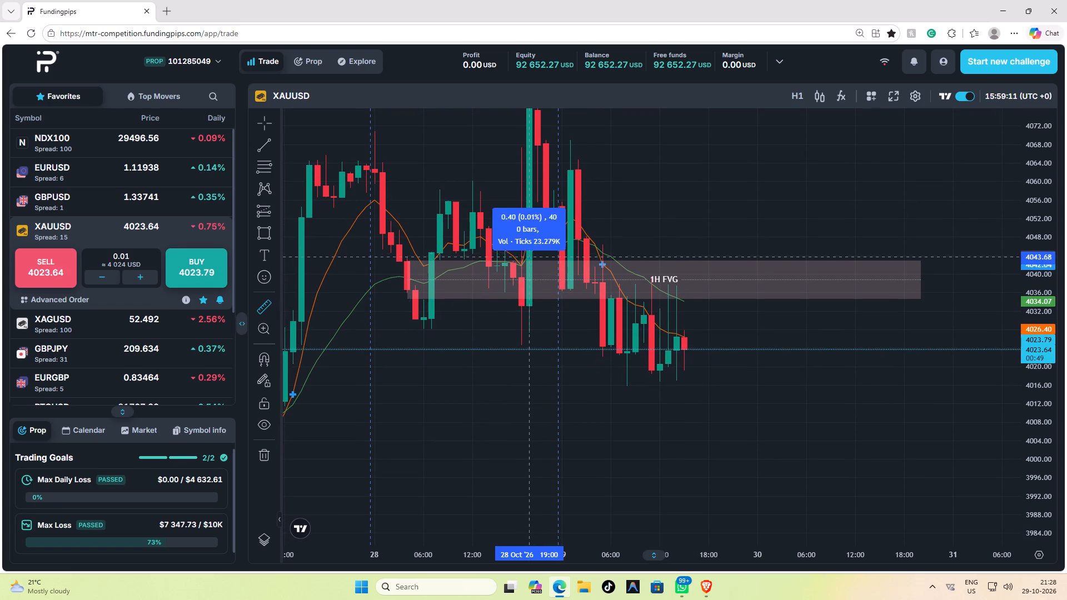
pyautogui.click(527, 259)
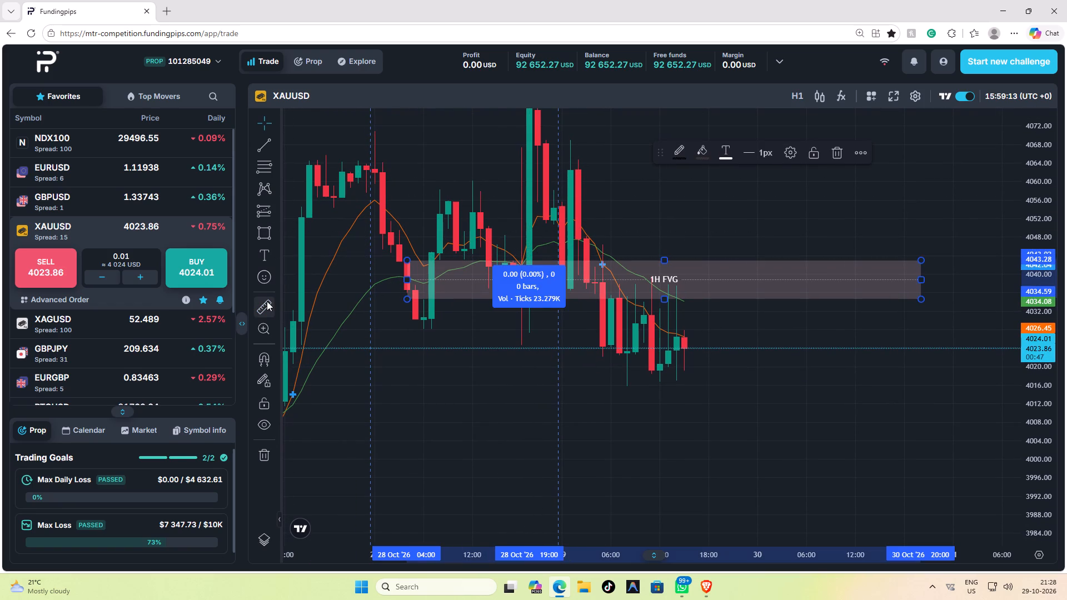
pyautogui.click(267, 301)
pyautogui.moveTo(1045, 162); pyautogui.dragTo(1043, 269)
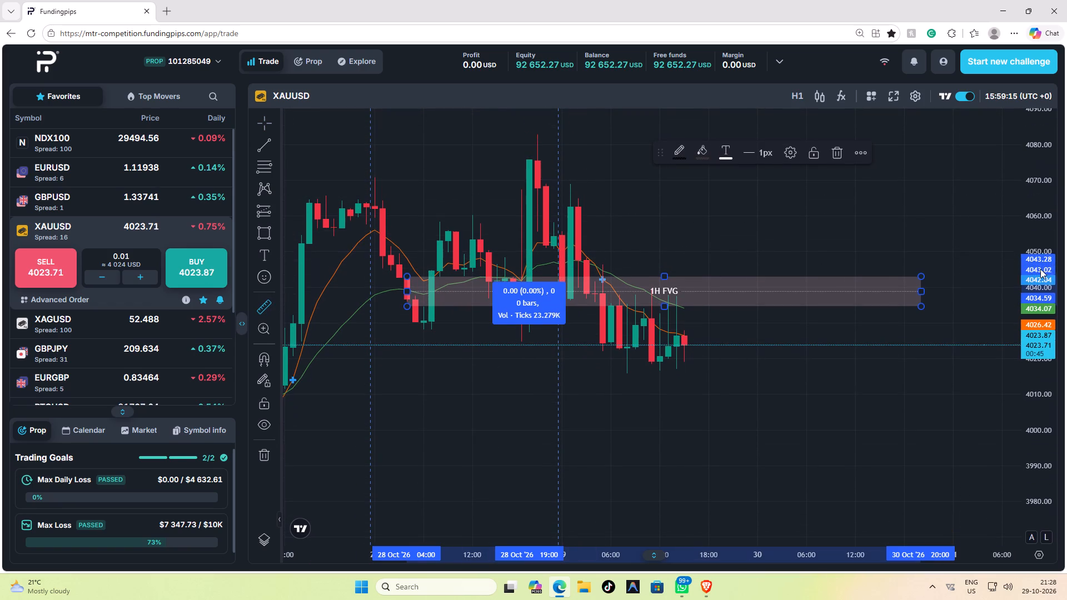
pyautogui.click(520, 273)
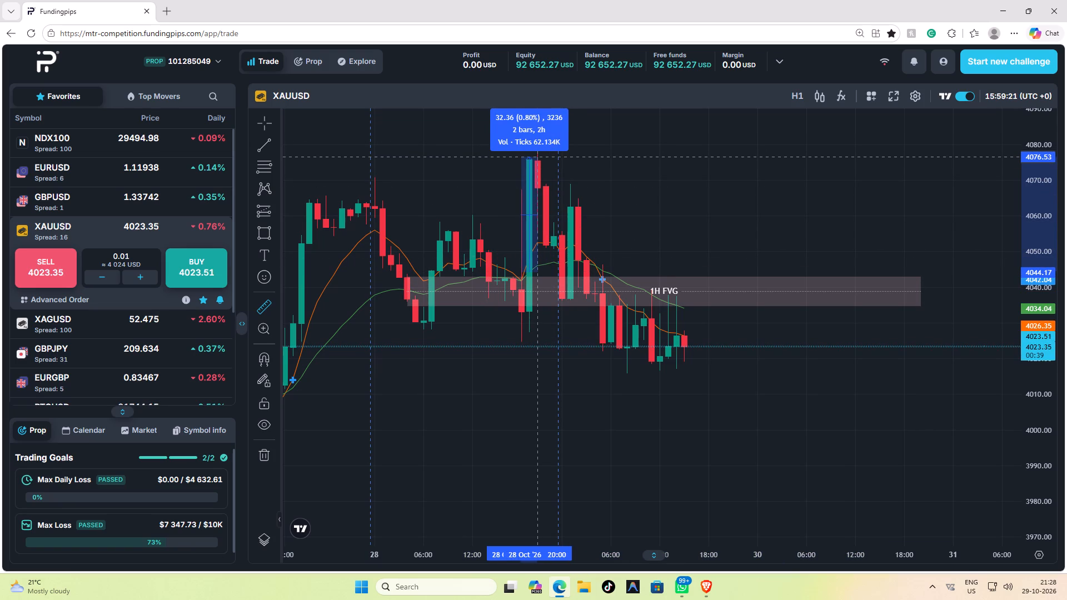
pyautogui.click(537, 159)
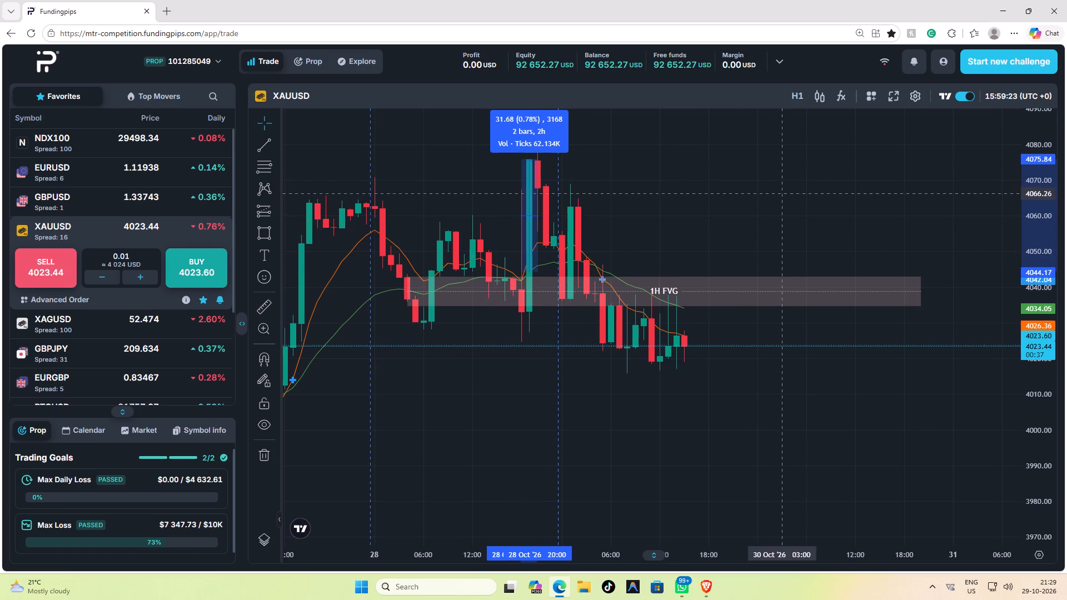
pyautogui.click(730, 191)
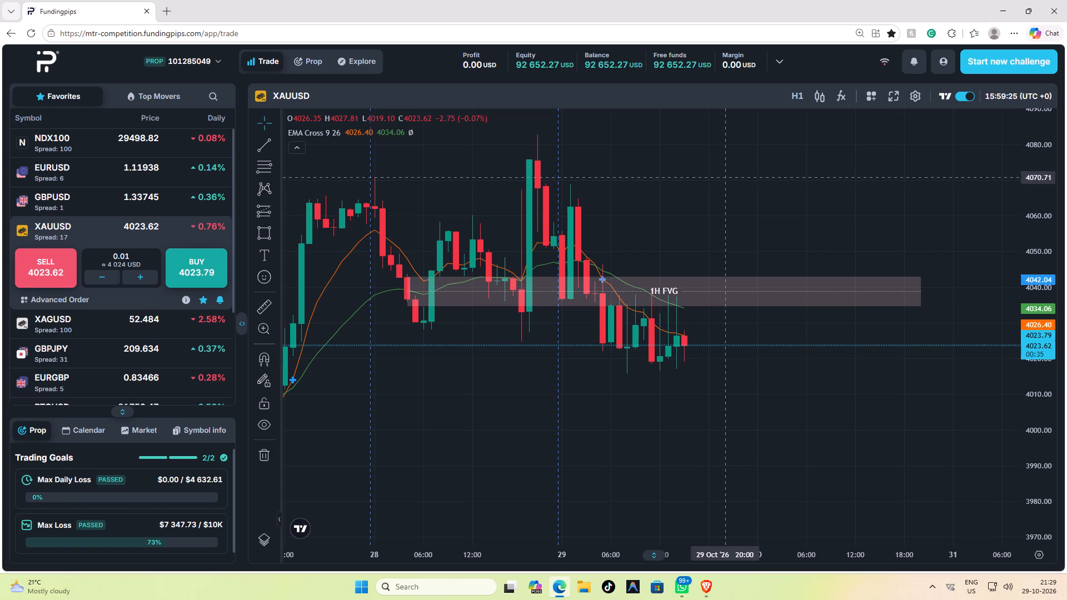
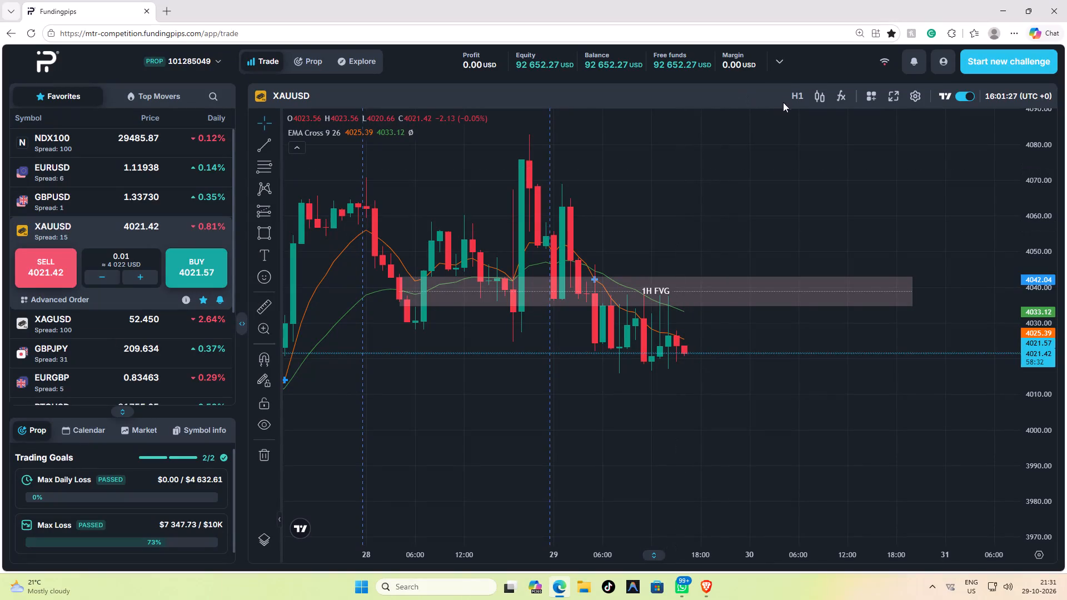
# Switch the XAUUSD chart to the M15 timeframe and examine recent price action around the 1H FVG zone.
pyautogui.click(794, 93)
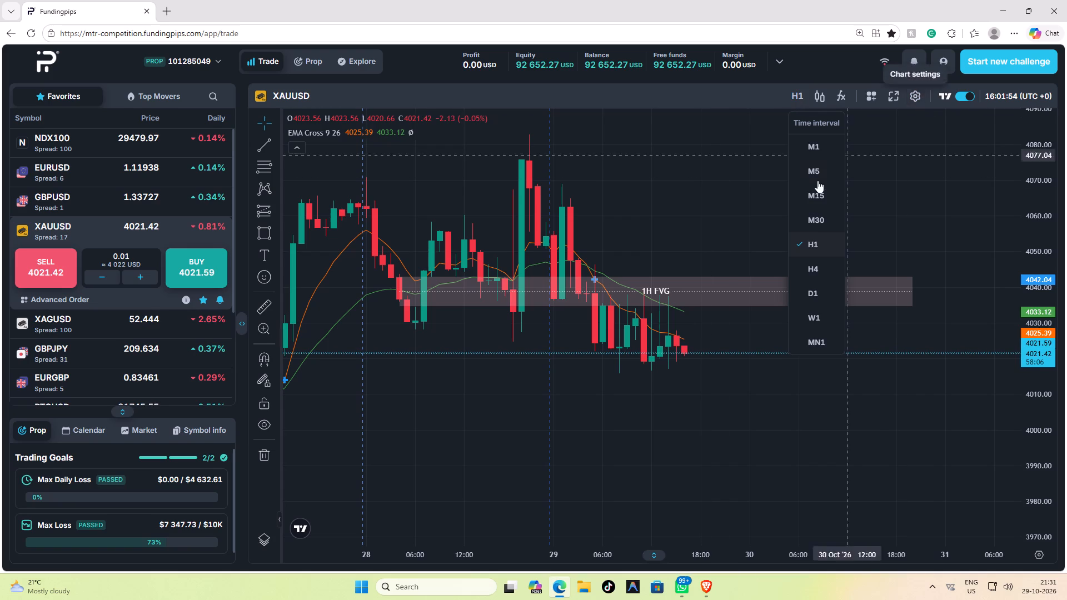
pyautogui.click(817, 196)
pyautogui.scroll(-6, 829, 181)
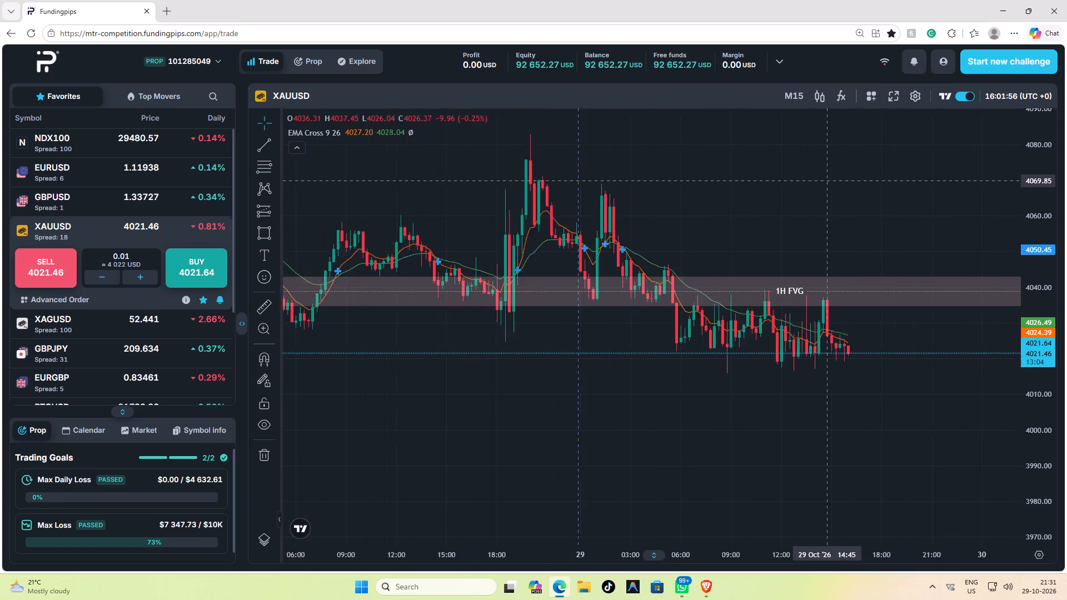
pyautogui.scroll(-6, 829, 181)
pyautogui.moveTo(876, 245); pyautogui.dragTo(770, 251)
pyautogui.scroll(4, 808, 218)
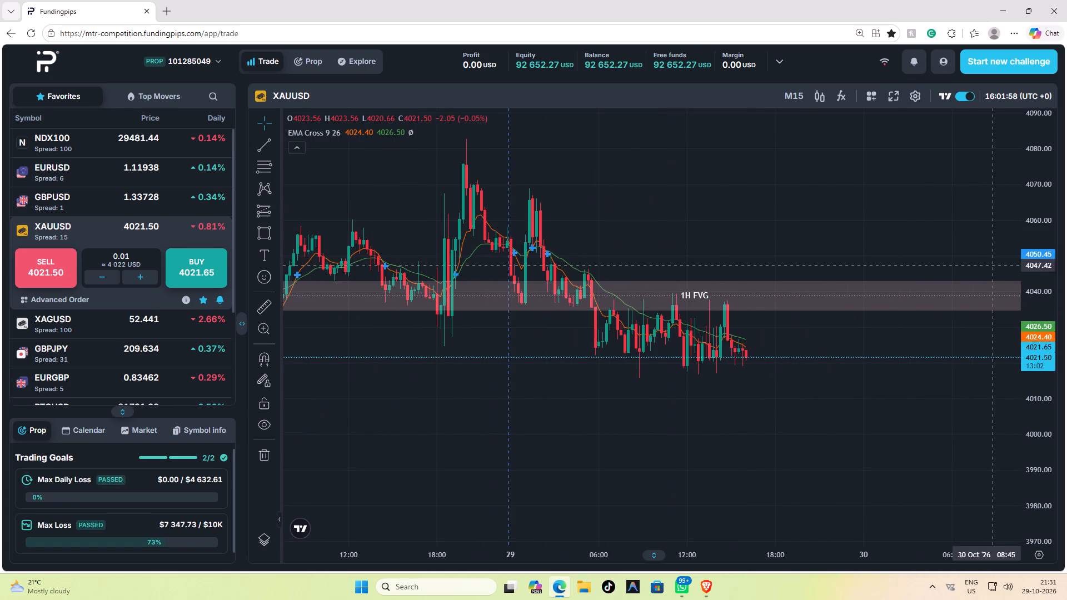
pyautogui.moveTo(1037, 282); pyautogui.dragTo(1051, 111)
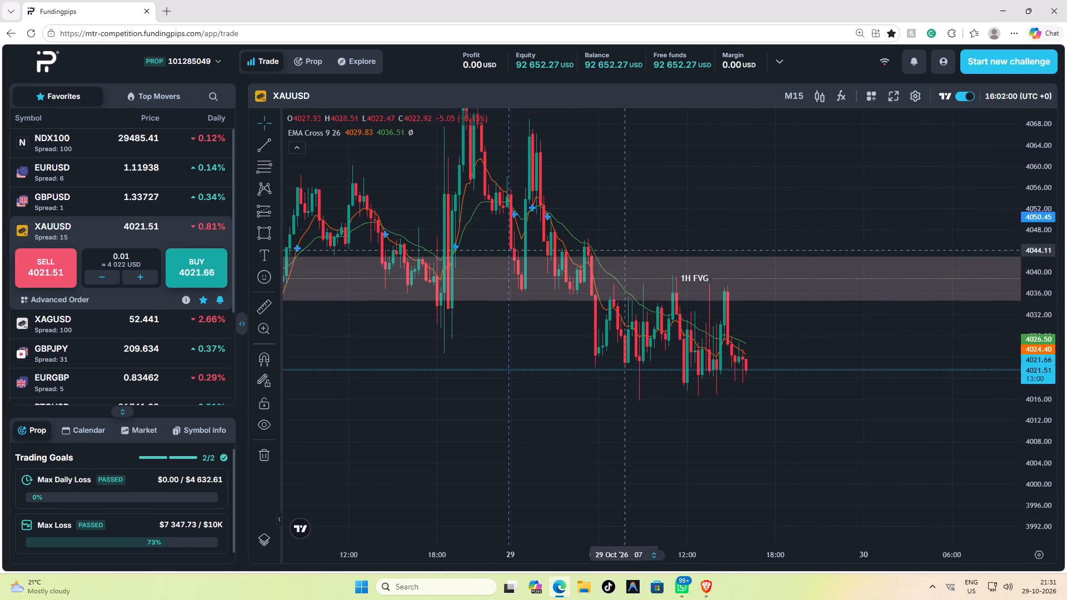
pyautogui.scroll(-2, 791, 179)
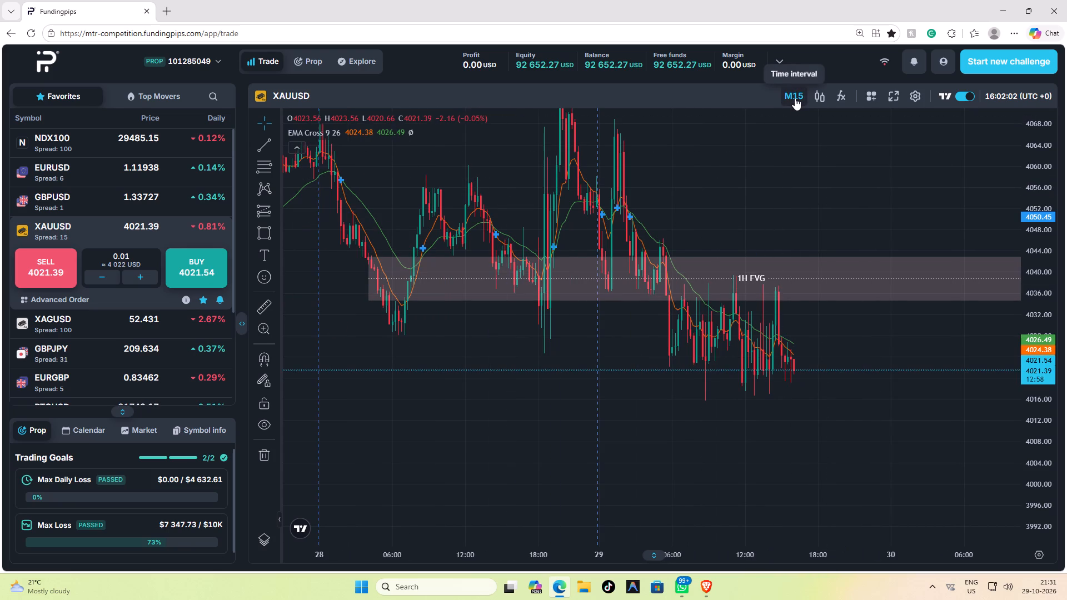
# Switch the chart to the M5 timeframe and examine the 29 October candles below and inside the 1H FVG zone.
pyautogui.click(795, 95)
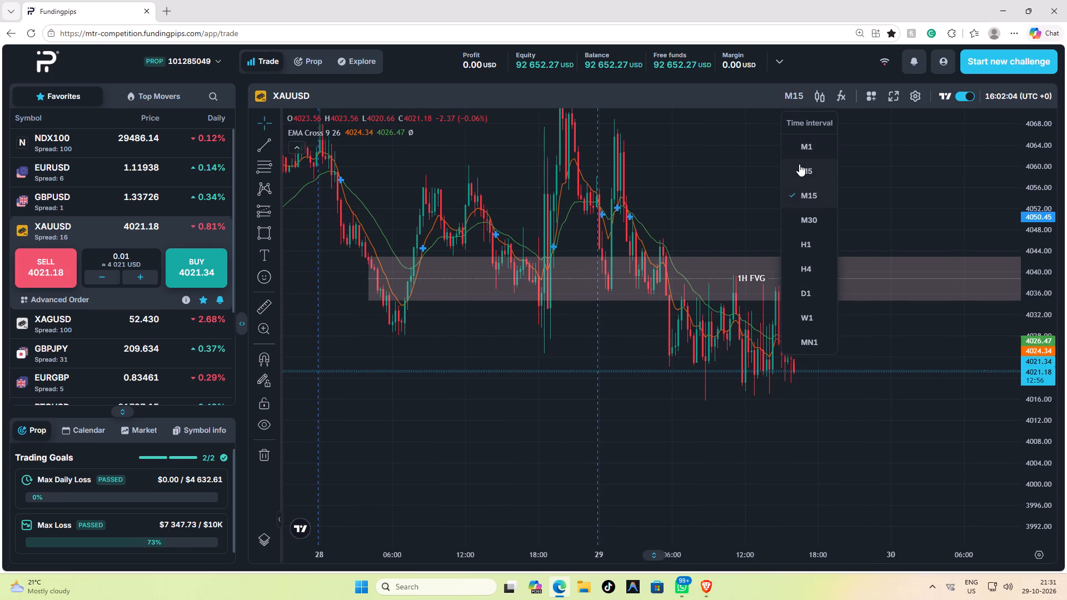
pyautogui.tripleClick(800, 164)
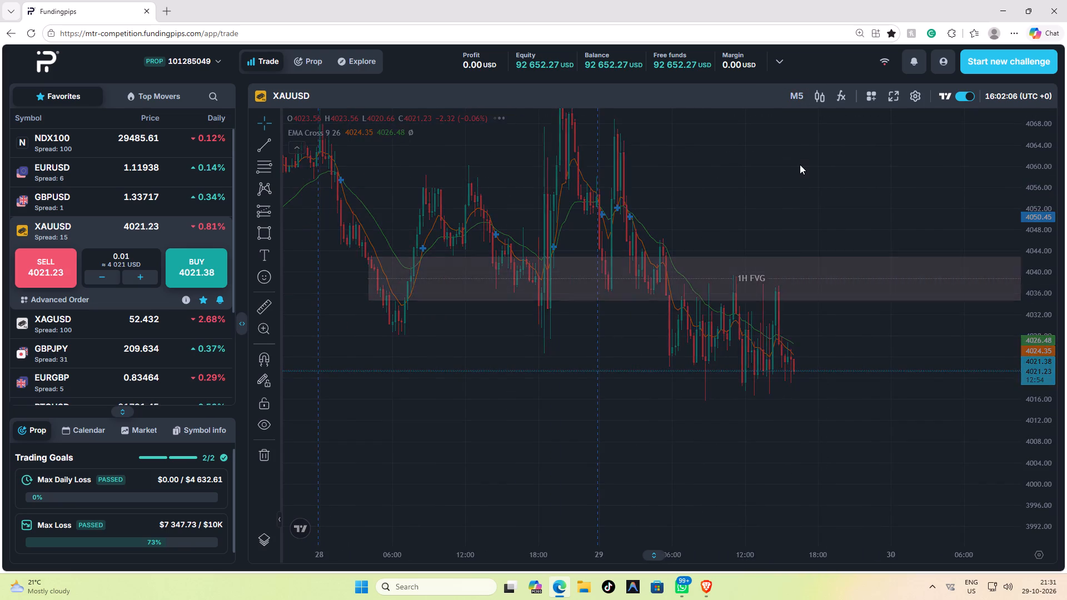
pyautogui.scroll(1, 800, 164)
pyautogui.scroll(-4, 800, 164)
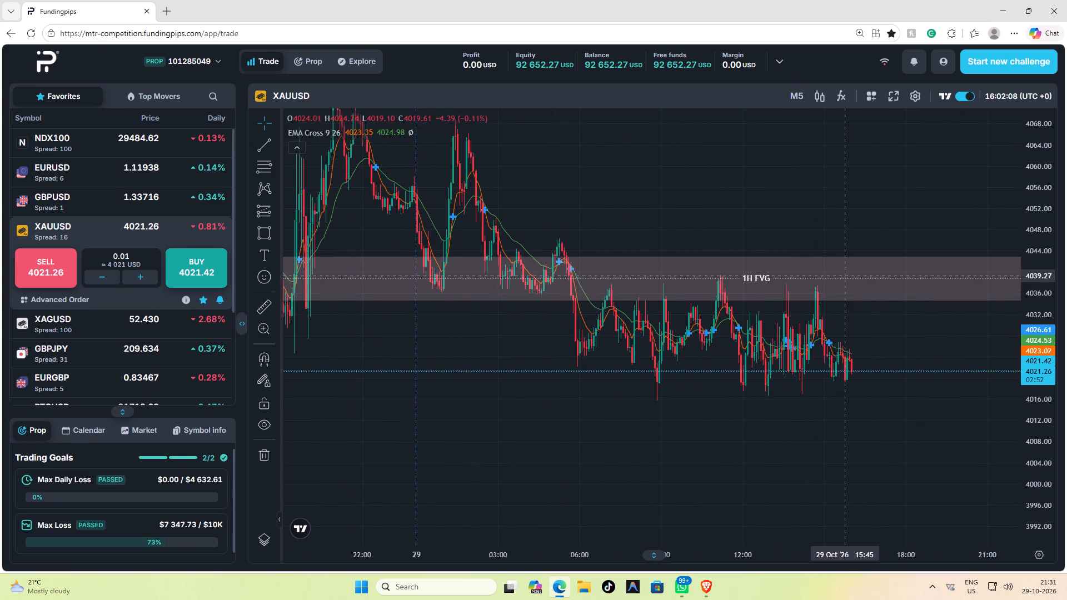
pyautogui.scroll(-4, 827, 442)
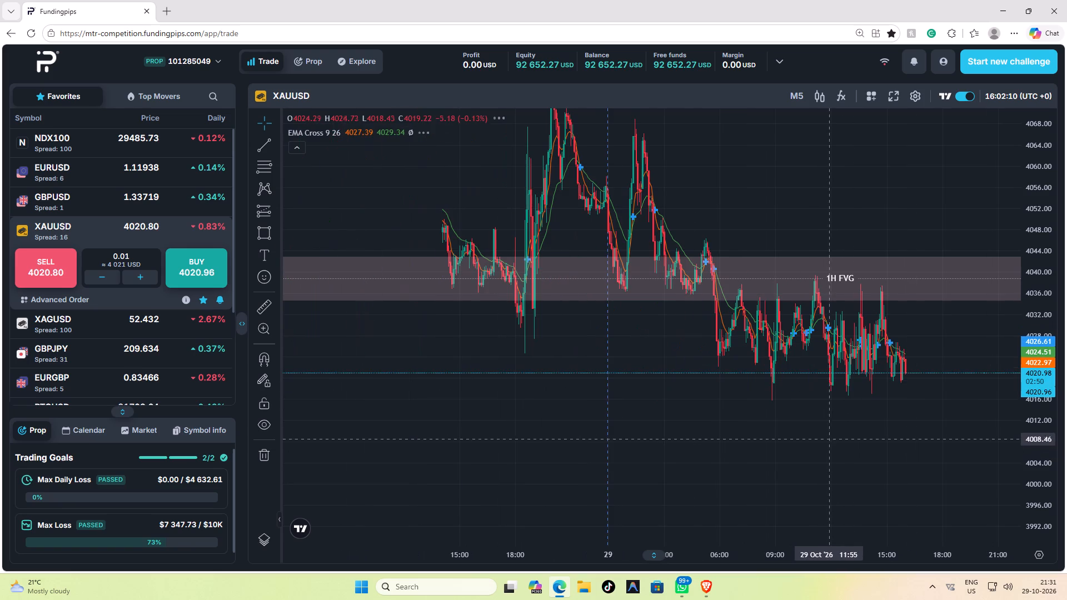
pyautogui.scroll(3, 832, 436)
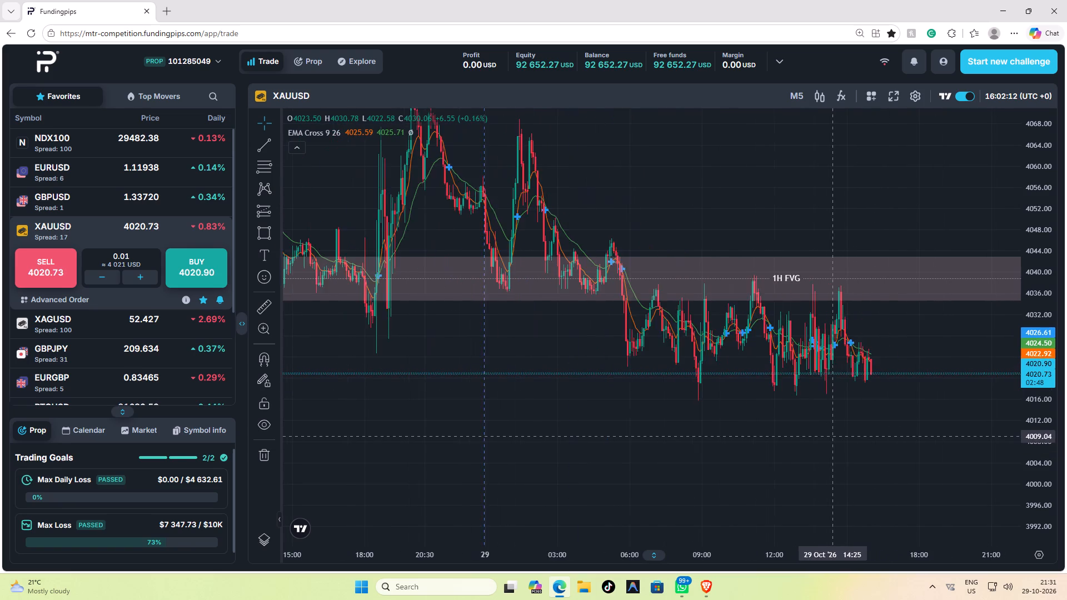
pyautogui.scroll(-2, 832, 436)
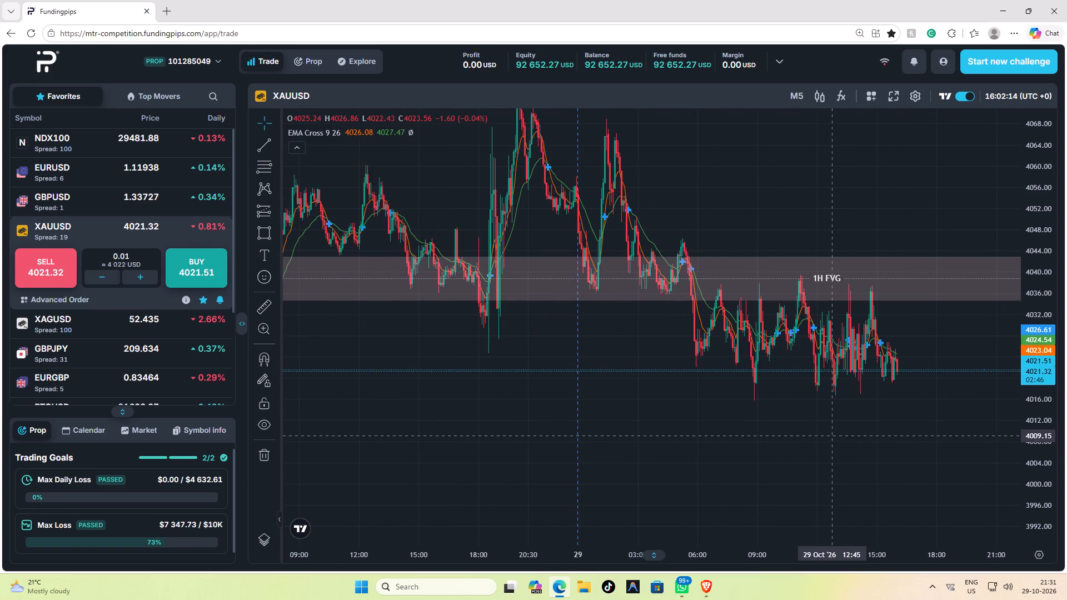
pyautogui.scroll(-2, 832, 434)
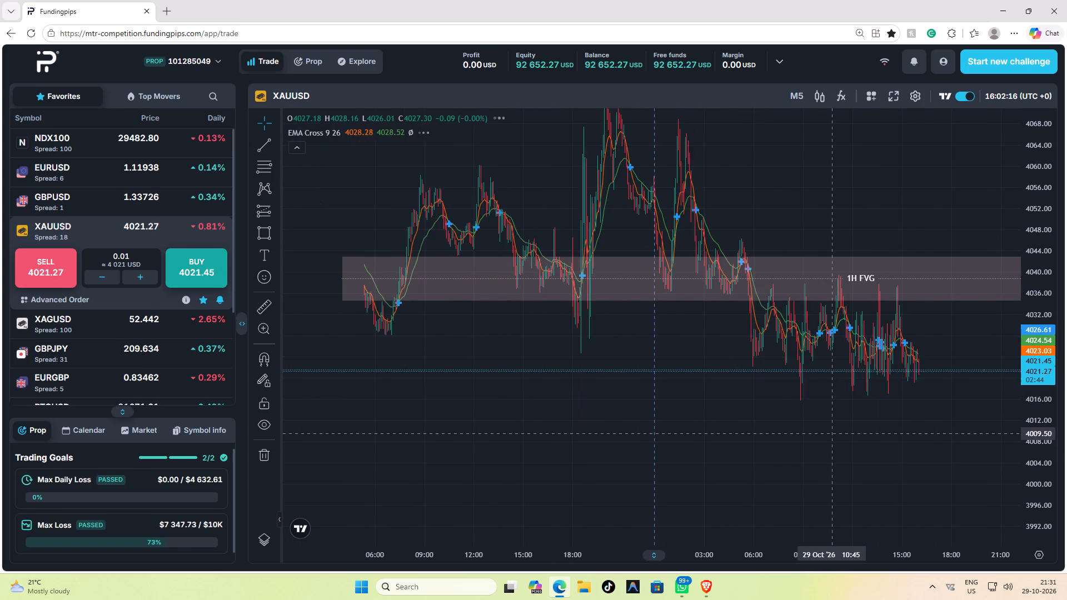
pyautogui.scroll(-1, 832, 434)
pyautogui.scroll(14, 832, 434)
pyautogui.moveTo(807, 431); pyautogui.dragTo(950, 381)
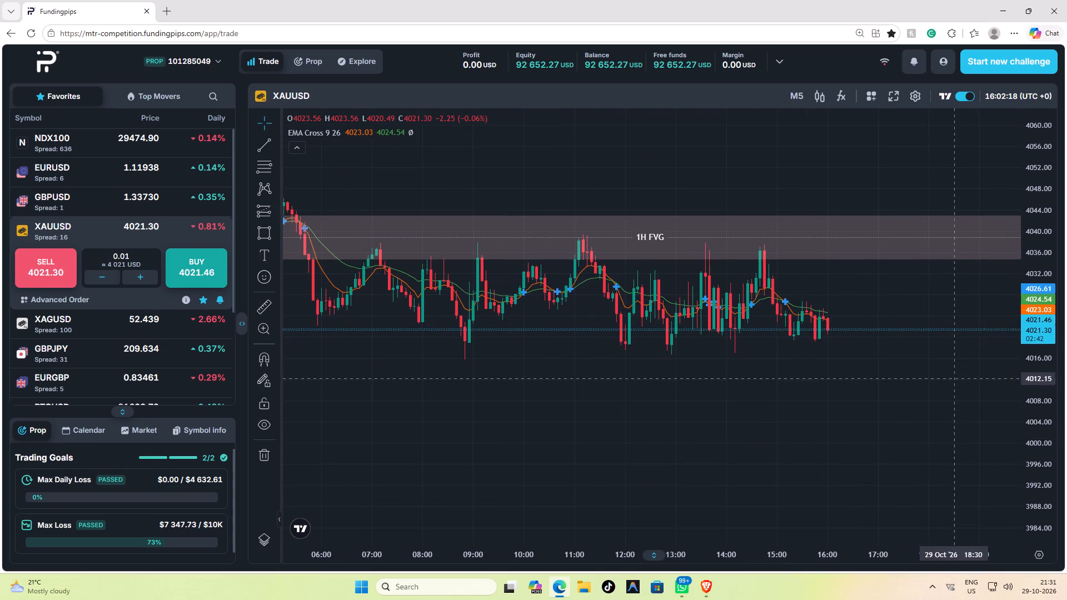
pyautogui.moveTo(1020, 349); pyautogui.dragTo(1027, 91)
pyautogui.scroll(2, 909, 238)
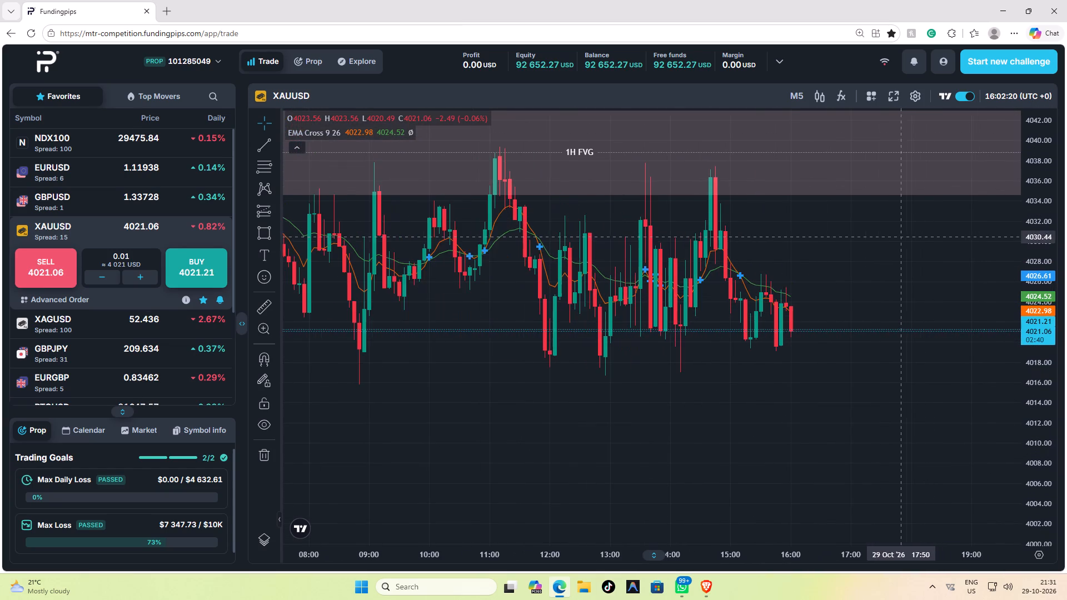
pyautogui.moveTo(898, 237); pyautogui.dragTo(944, 333)
pyautogui.scroll(-1, 871, 326)
pyautogui.scroll(2, 871, 324)
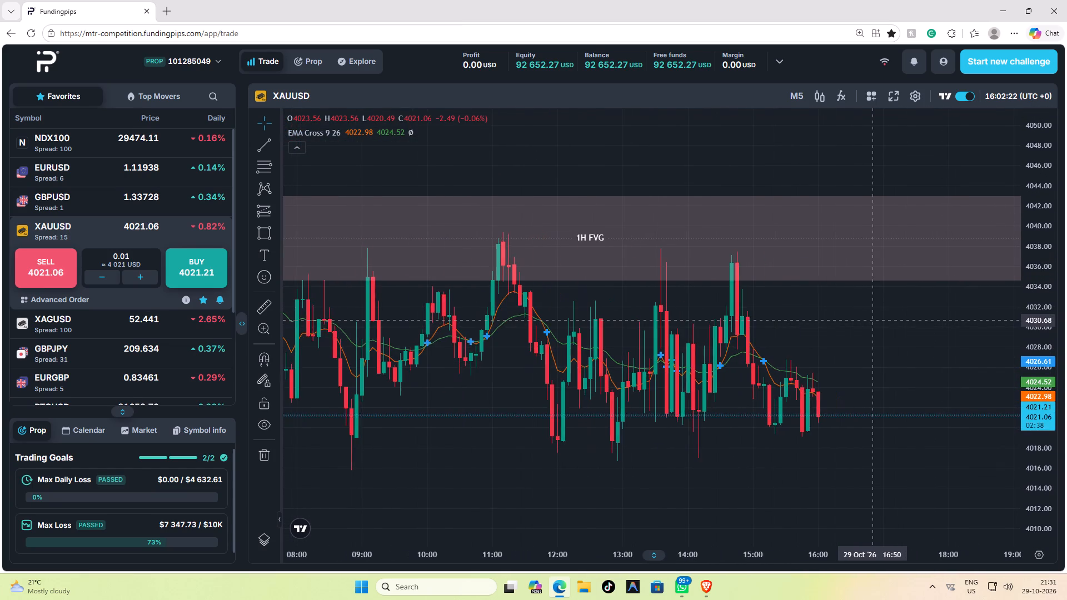
pyautogui.scroll(1, 873, 320)
pyautogui.moveTo(821, 319); pyautogui.dragTo(873, 293)
pyautogui.scroll(1, 874, 292)
pyautogui.moveTo(867, 293); pyautogui.dragTo(868, 257)
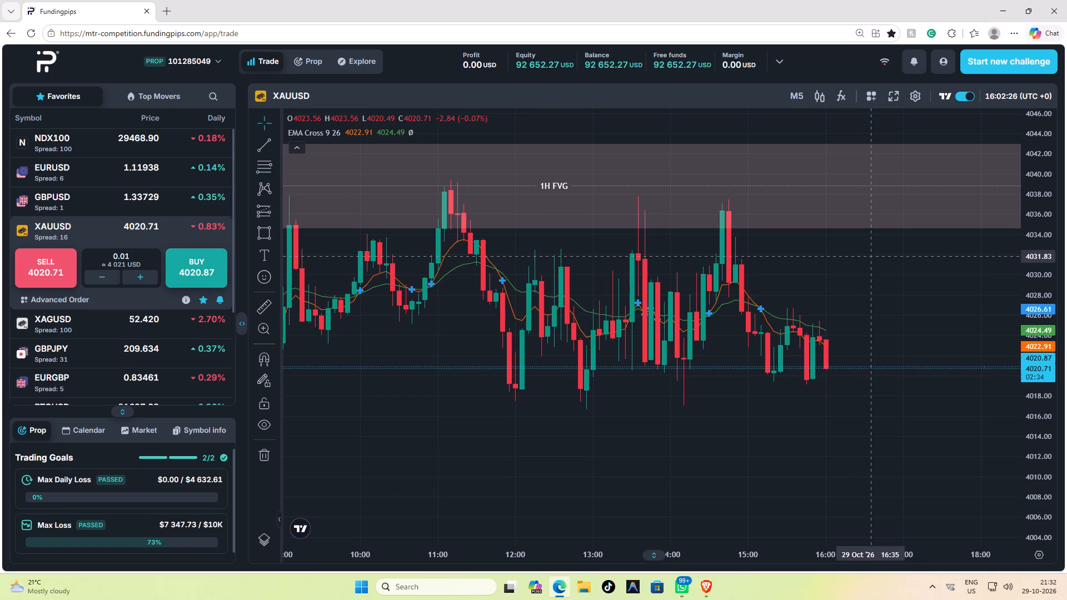
pyautogui.moveTo(786, 271); pyautogui.dragTo(839, 271)
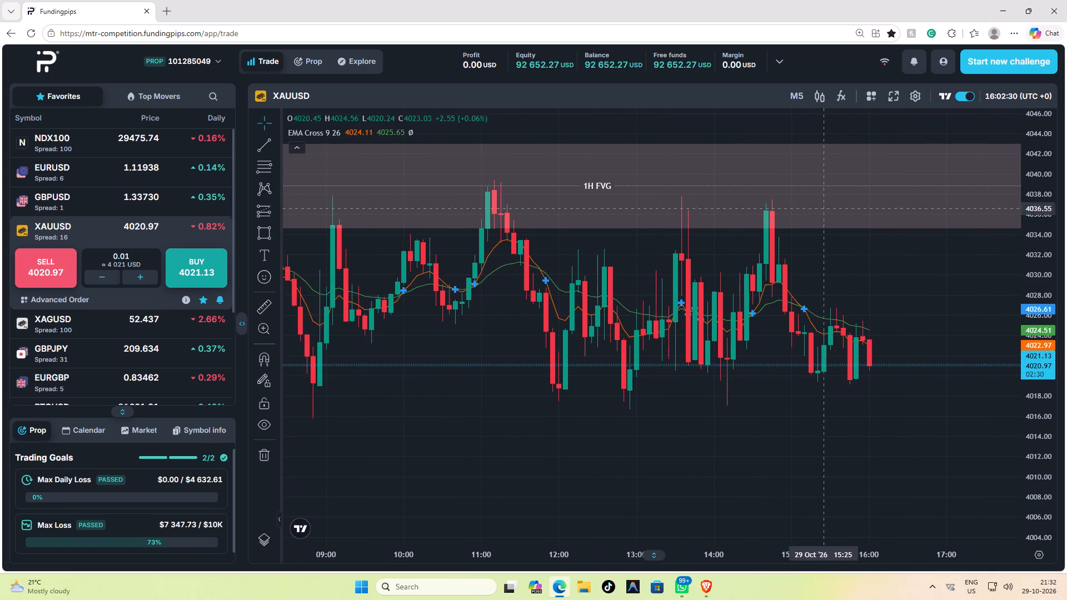
# Switch the chart to M15 and return it to the H1 timeframe.
pyautogui.click(795, 98)
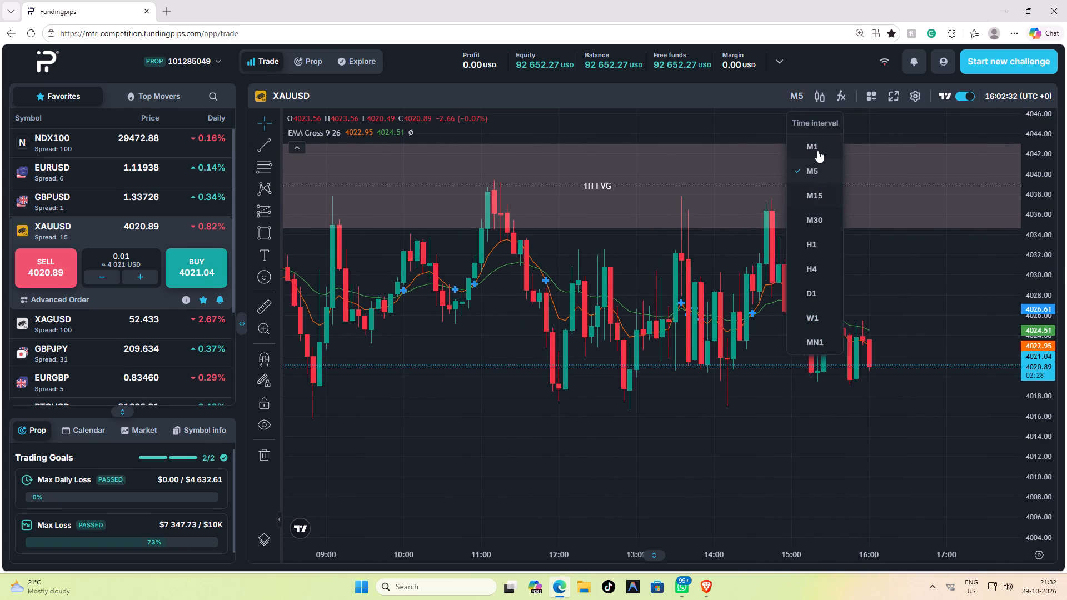
pyautogui.click(876, 253)
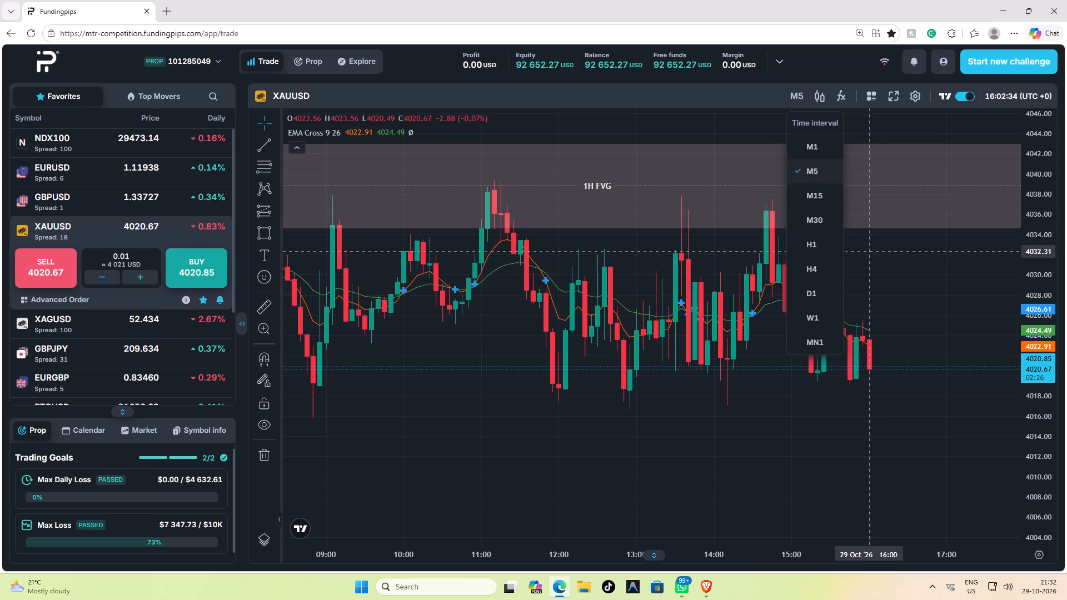
pyautogui.click(798, 105)
pyautogui.click(798, 105)
pyautogui.doubleClick(798, 105)
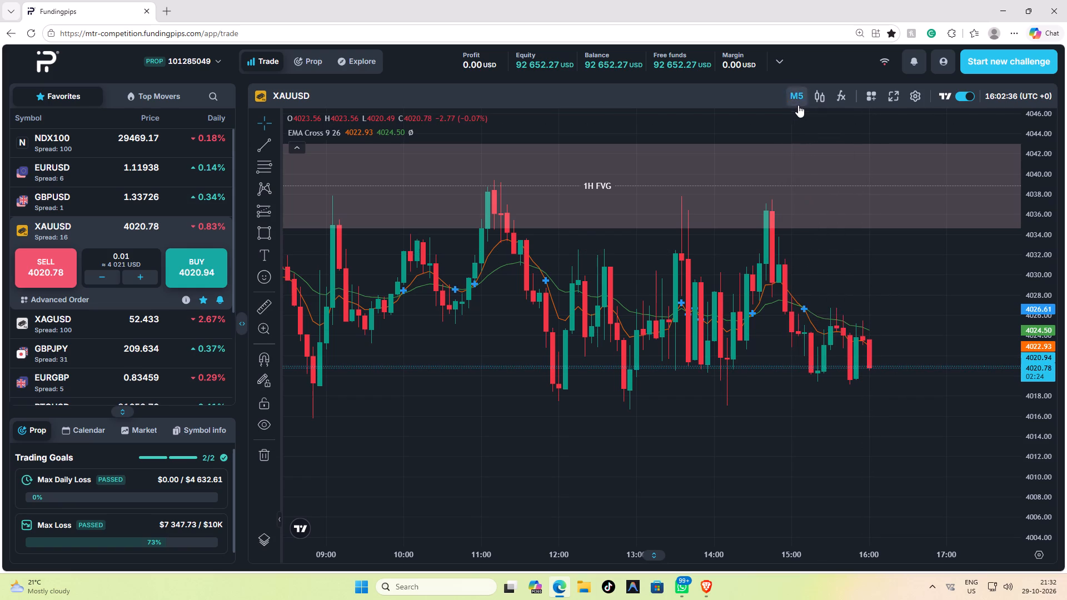
pyautogui.click(827, 195)
pyautogui.click(791, 92)
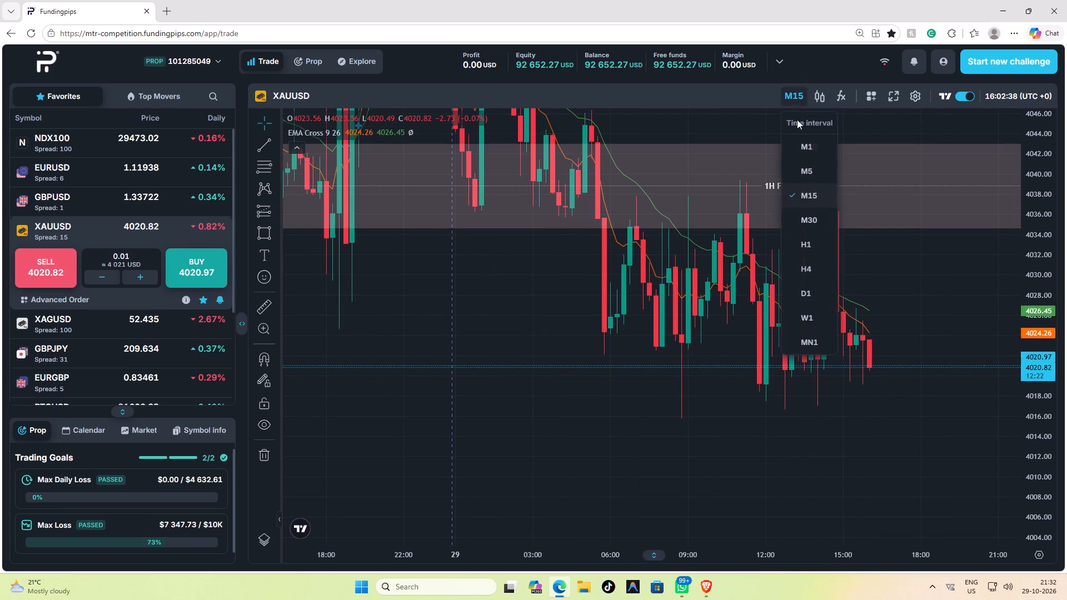
pyautogui.click(817, 238)
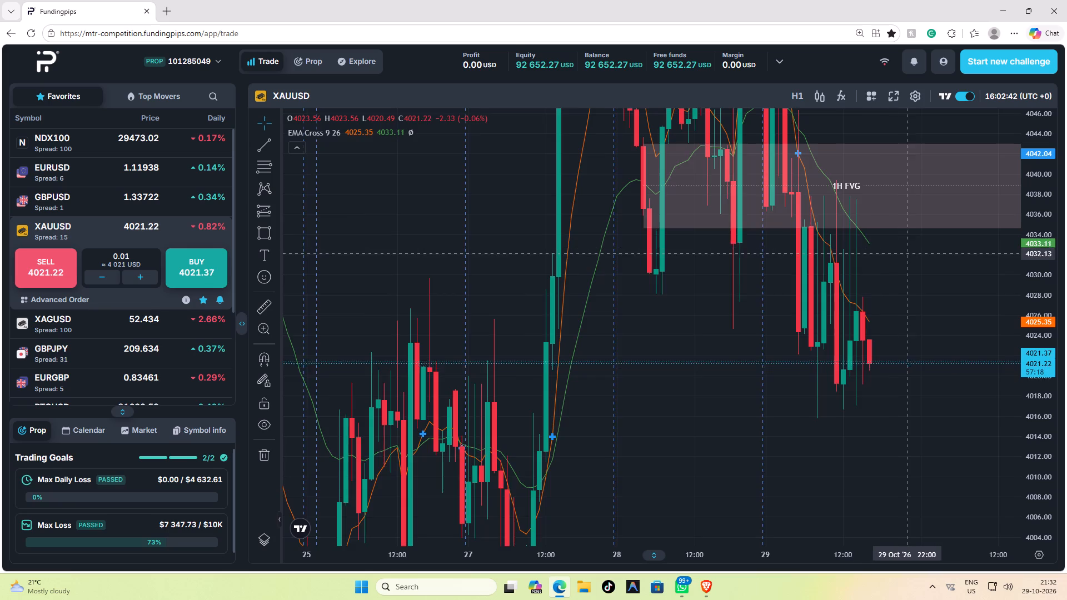
# Examine the H1 candles from 27 to 29 October around the 1H FVG zone.
pyautogui.scroll(14, 906, 254)
pyautogui.moveTo(623, 281); pyautogui.dragTo(867, 287)
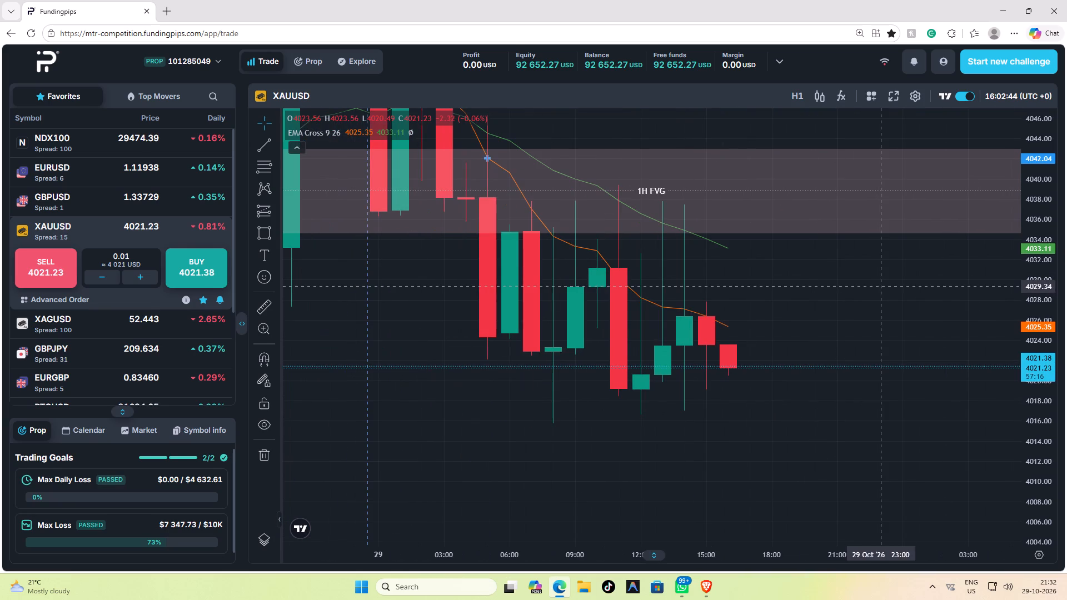
pyautogui.moveTo(1039, 224); pyautogui.dragTo(1048, 373)
pyautogui.scroll(-3, 790, 334)
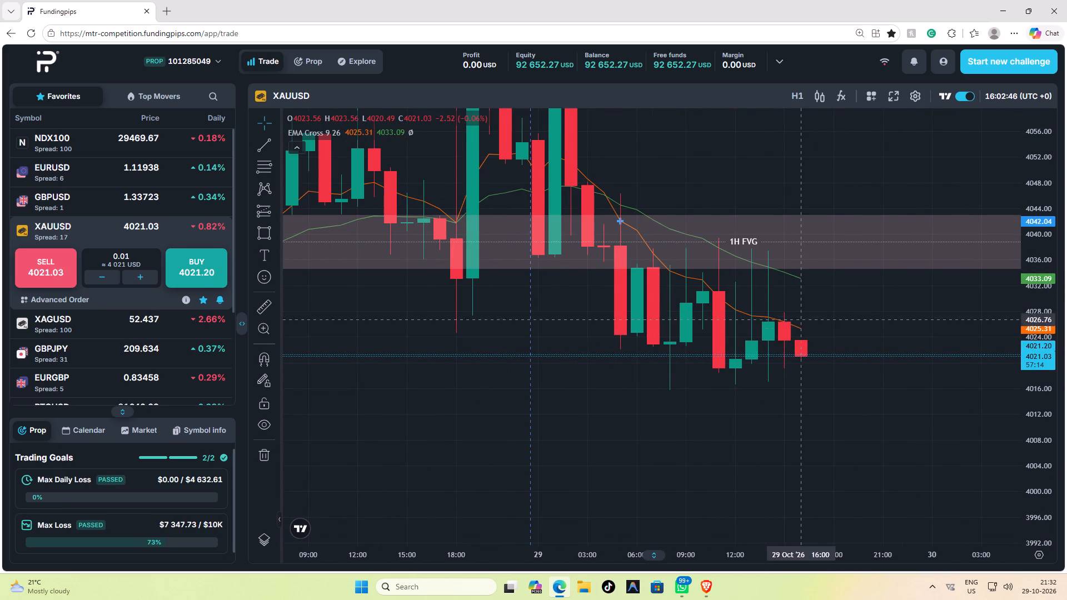
pyautogui.moveTo(1048, 219); pyautogui.dragTo(1058, 381)
pyautogui.moveTo(862, 364); pyautogui.dragTo(880, 390)
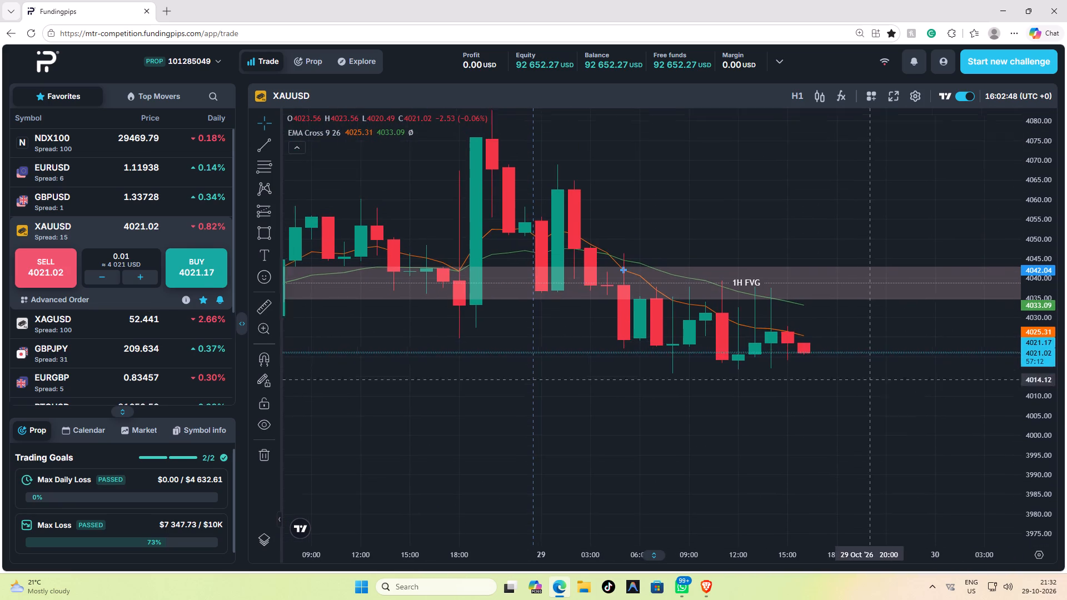
pyautogui.moveTo(880, 390); pyautogui.dragTo(901, 413)
pyautogui.moveTo(829, 426); pyautogui.dragTo(861, 437)
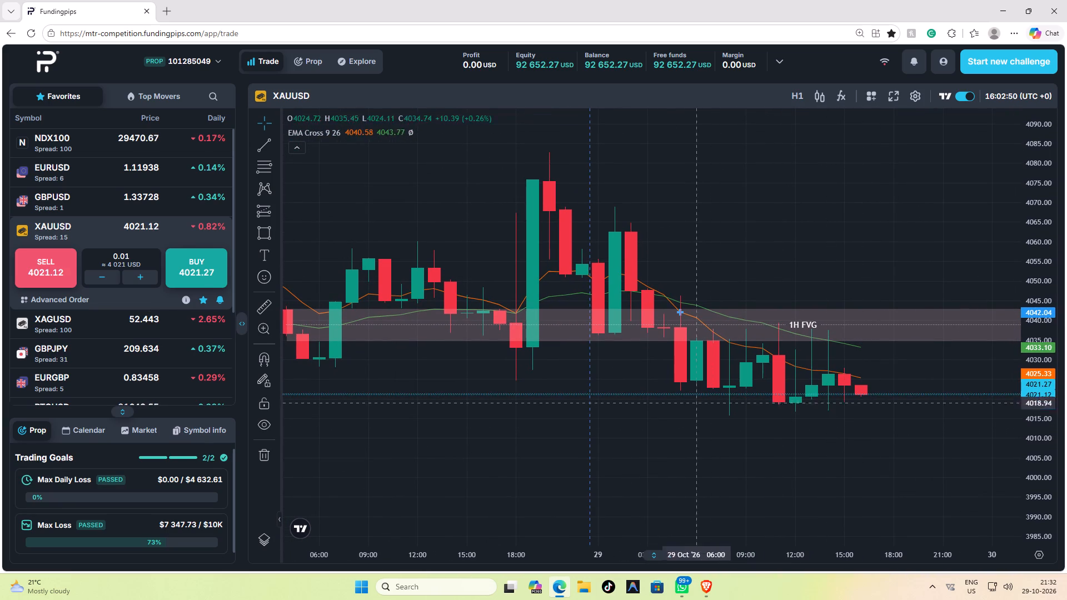
pyautogui.moveTo(574, 380); pyautogui.dragTo(651, 378)
pyautogui.scroll(-3, 652, 378)
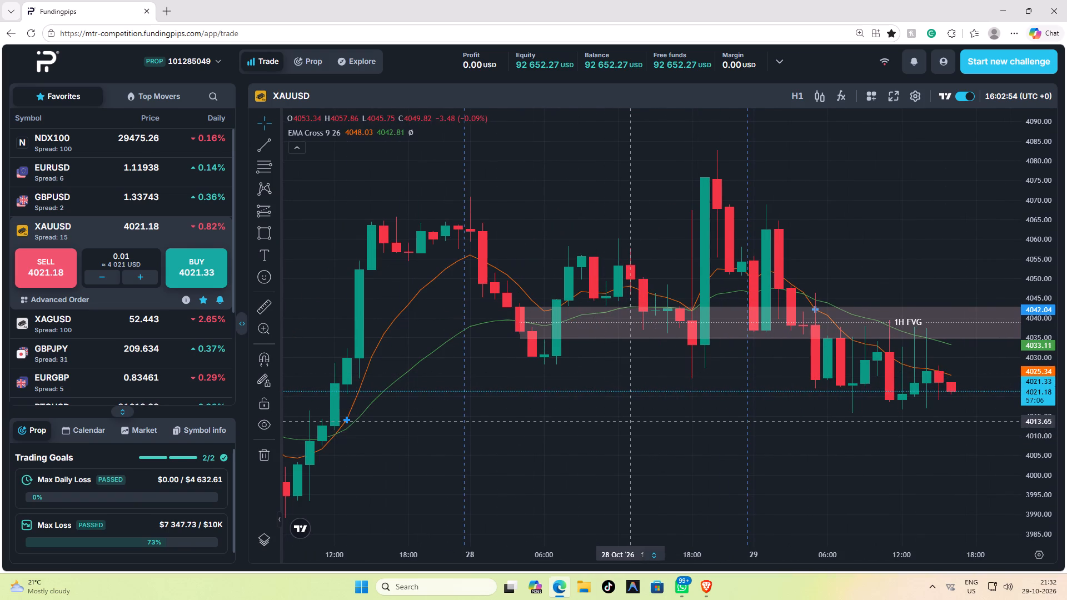
pyautogui.scroll(-5, 634, 364)
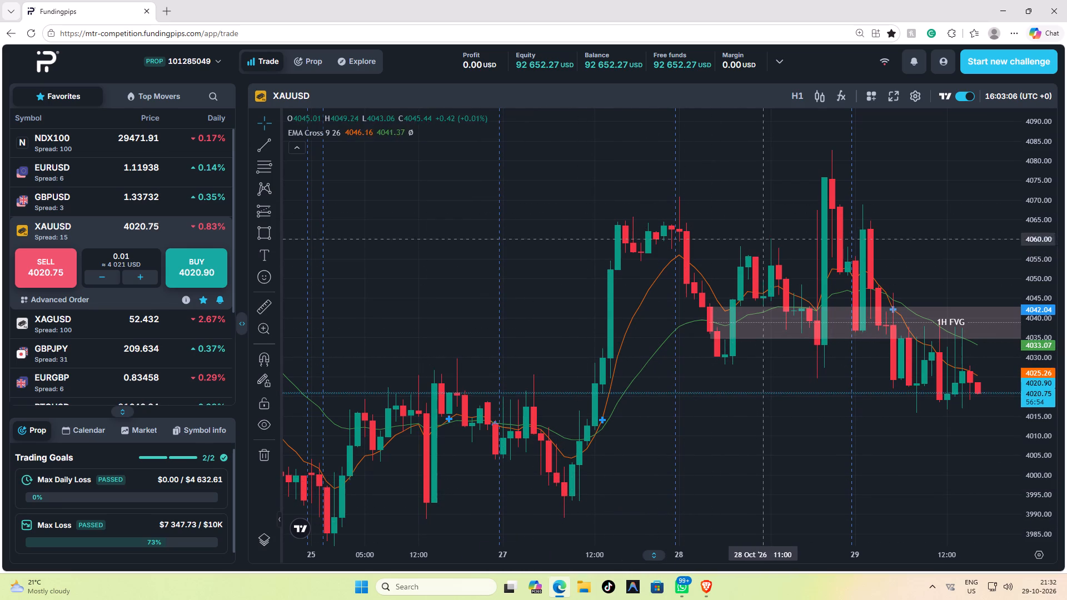
pyautogui.moveTo(827, 347); pyautogui.dragTo(825, 356)
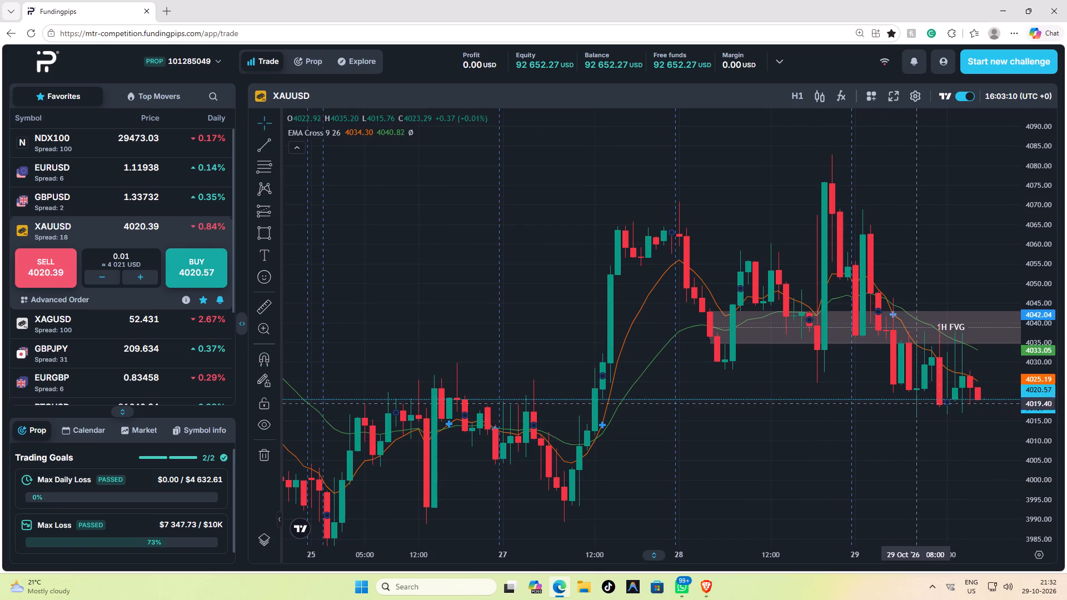
pyautogui.moveTo(969, 418); pyautogui.dragTo(759, 391)
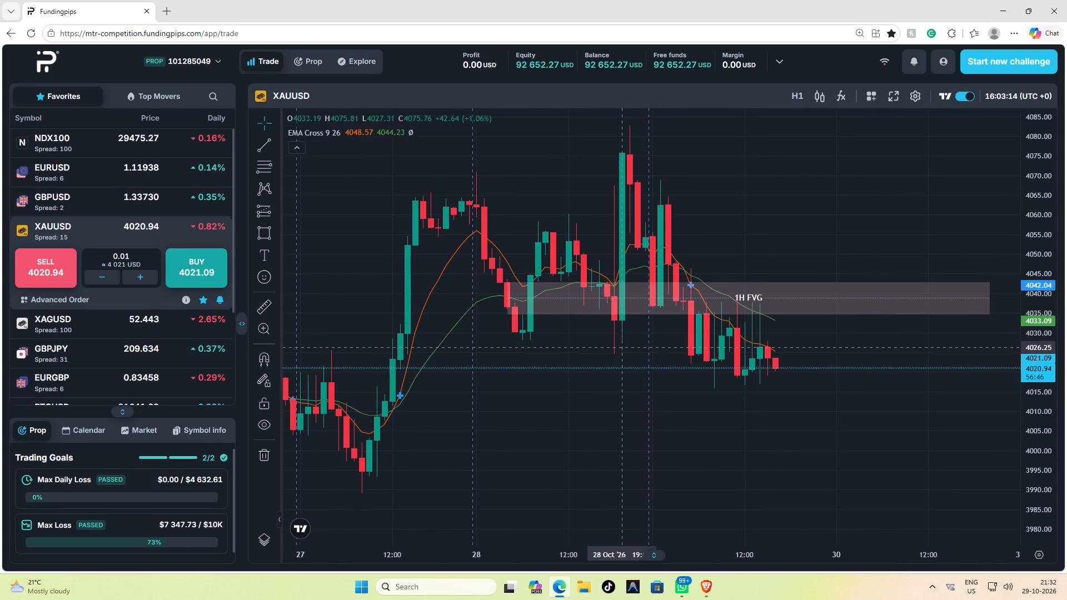
pyautogui.click(622, 346)
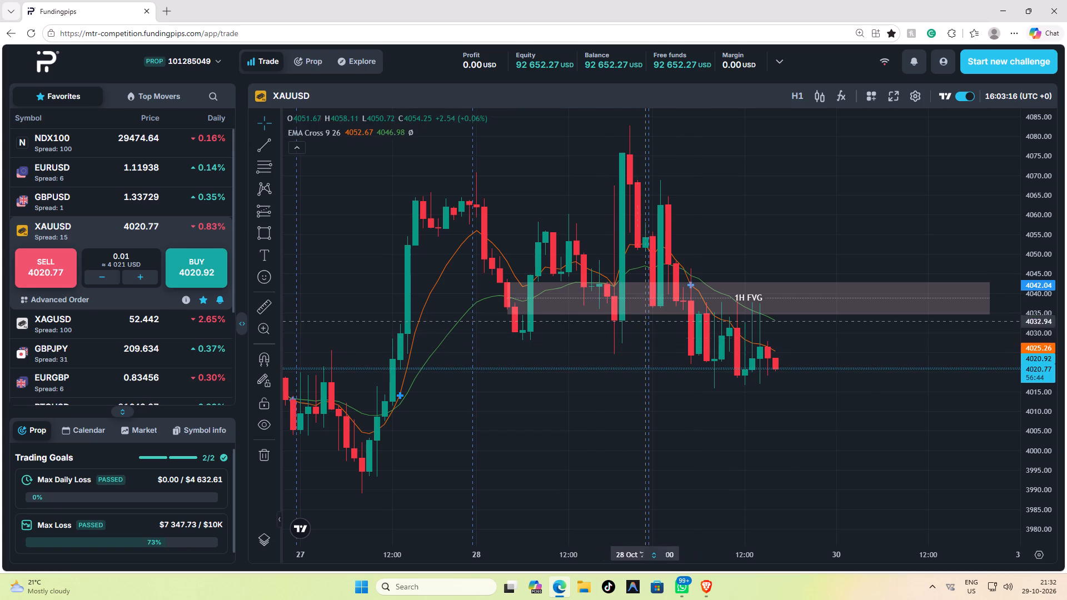
# Draw a horizontal trend line at about 4033.25 from 28 Oct 18:00 to 29 Oct 05:00.
pyautogui.click(273, 144)
pyautogui.click(293, 144)
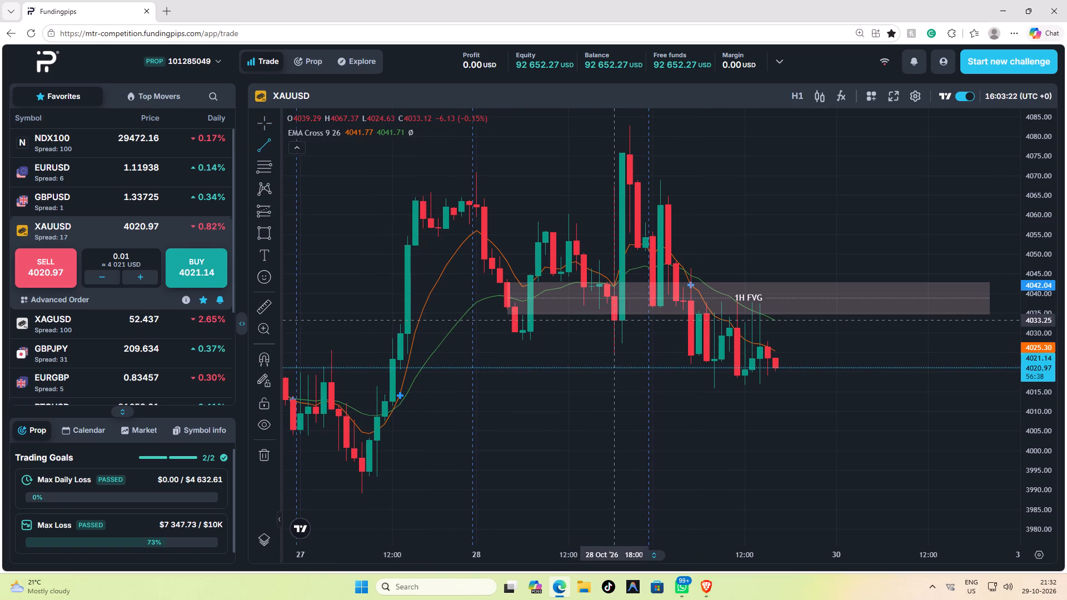
pyautogui.click(614, 321)
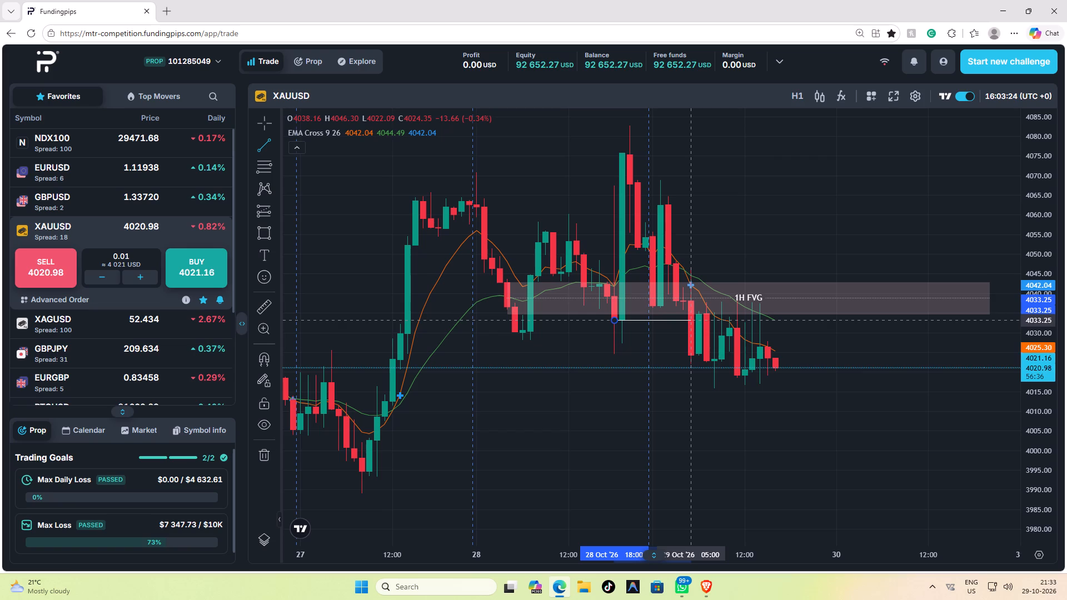
pyautogui.click(691, 321)
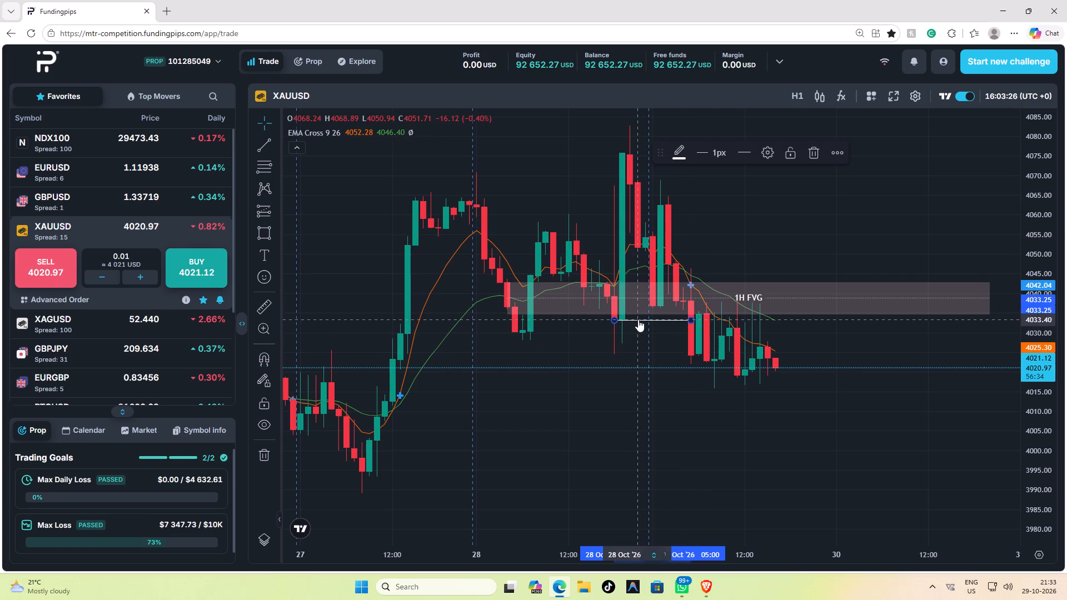
# Label the new trend line with the text CISD.
pyautogui.doubleClick(638, 319)
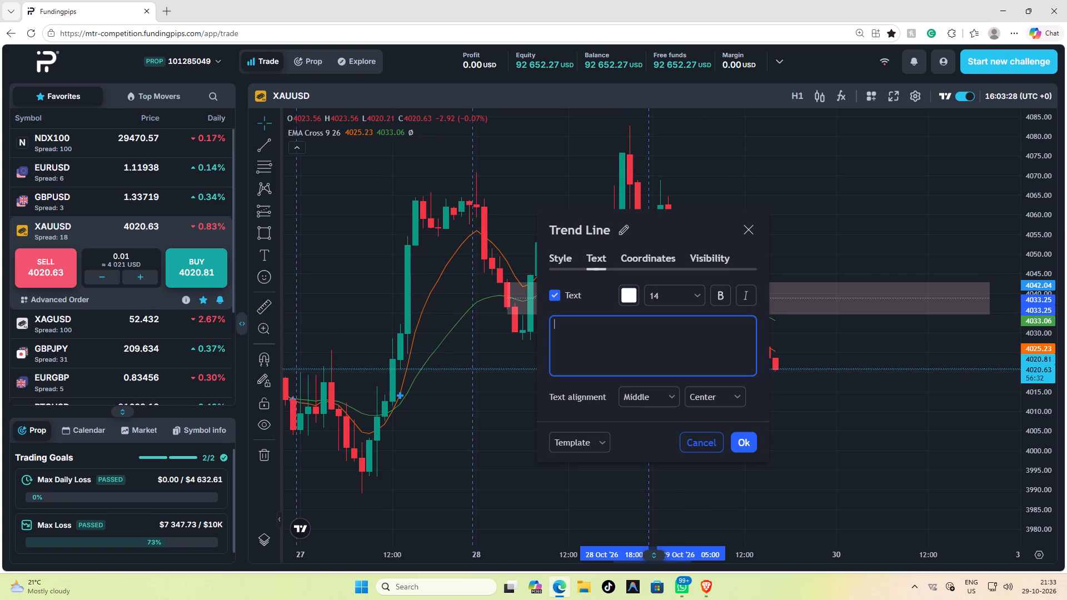
pyautogui.press('c')
pyautogui.write('IAS')
pyautogui.press('BackSpace')
pyautogui.press('BackSpace')
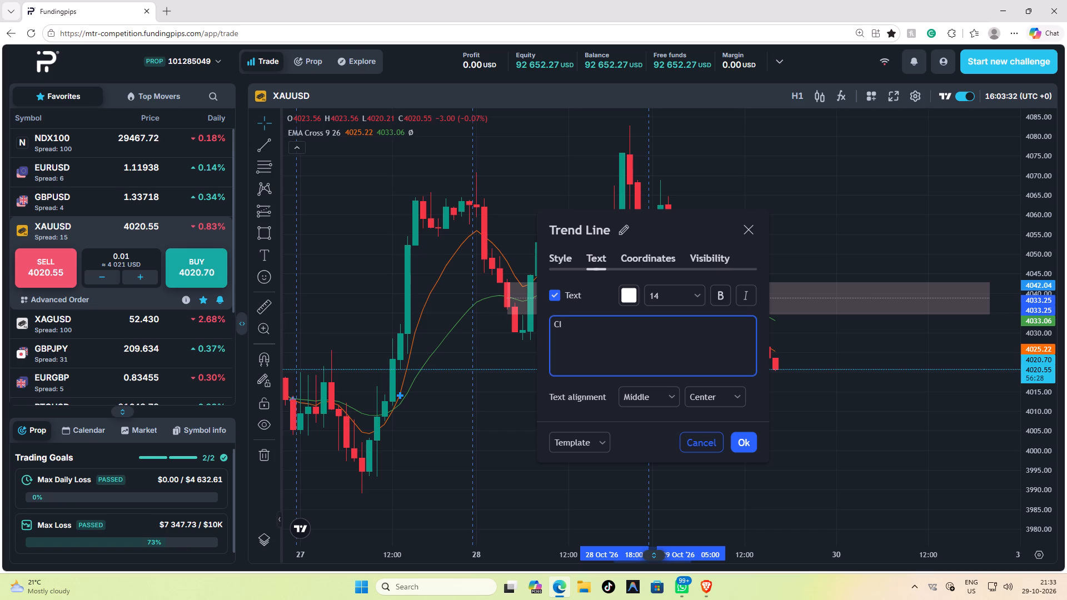
pyautogui.write('SD')
pyautogui.press('Return')
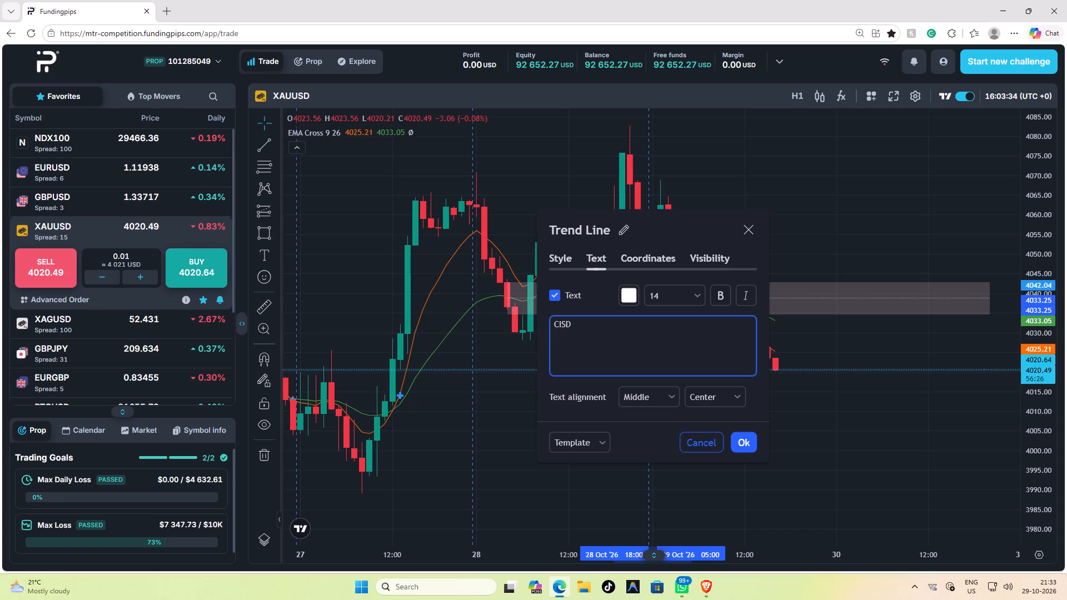
pyautogui.press('BackSpace')
pyautogui.click(753, 447)
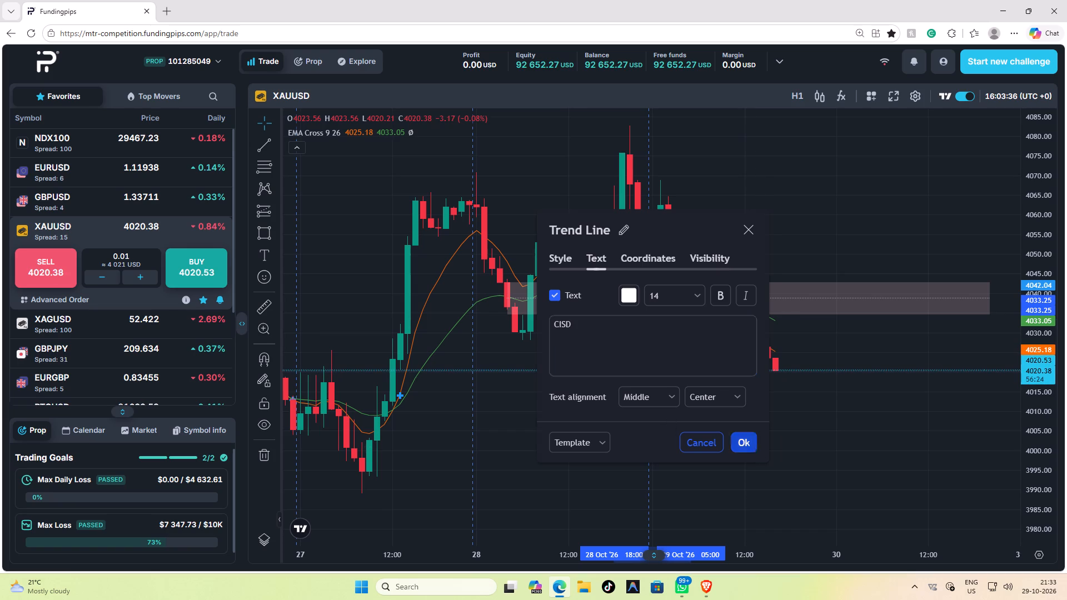
pyautogui.click(792, 507)
pyautogui.scroll(4, 786, 453)
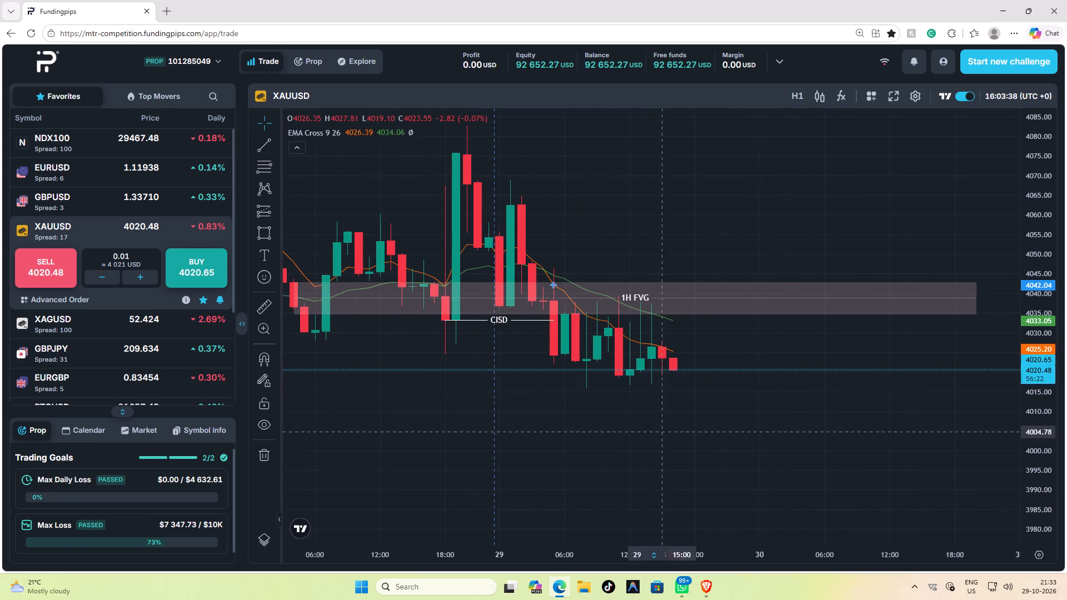
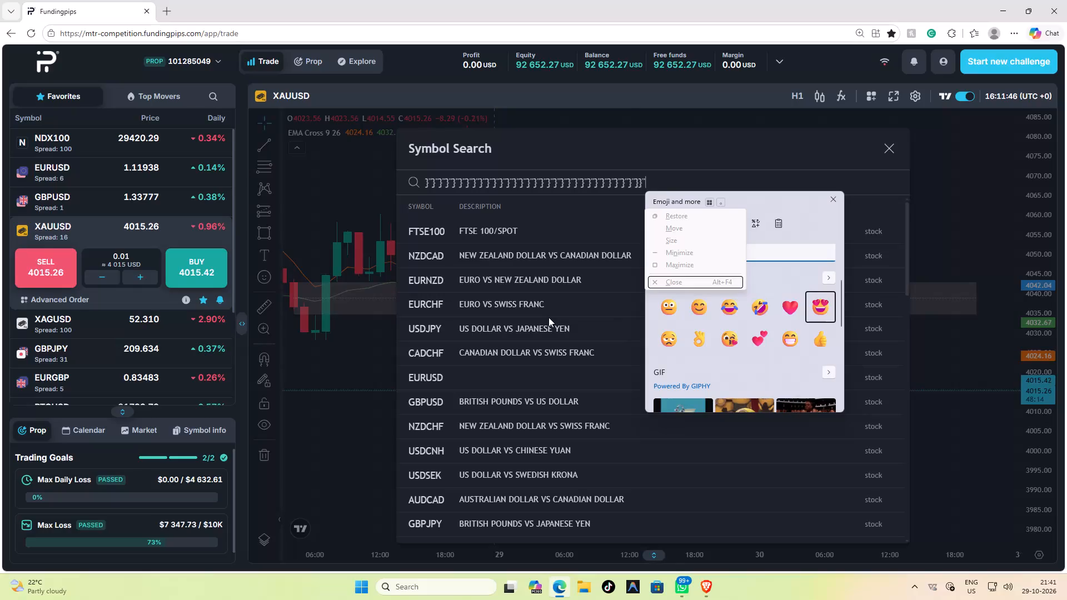
# Clear the stray characters from the symbol search and close the search without choosing a symbol.
pyautogui.click(660, 177)
pyautogui.click(660, 177)
pyautogui.moveTo(656, 179); pyautogui.dragTo(339, 178)
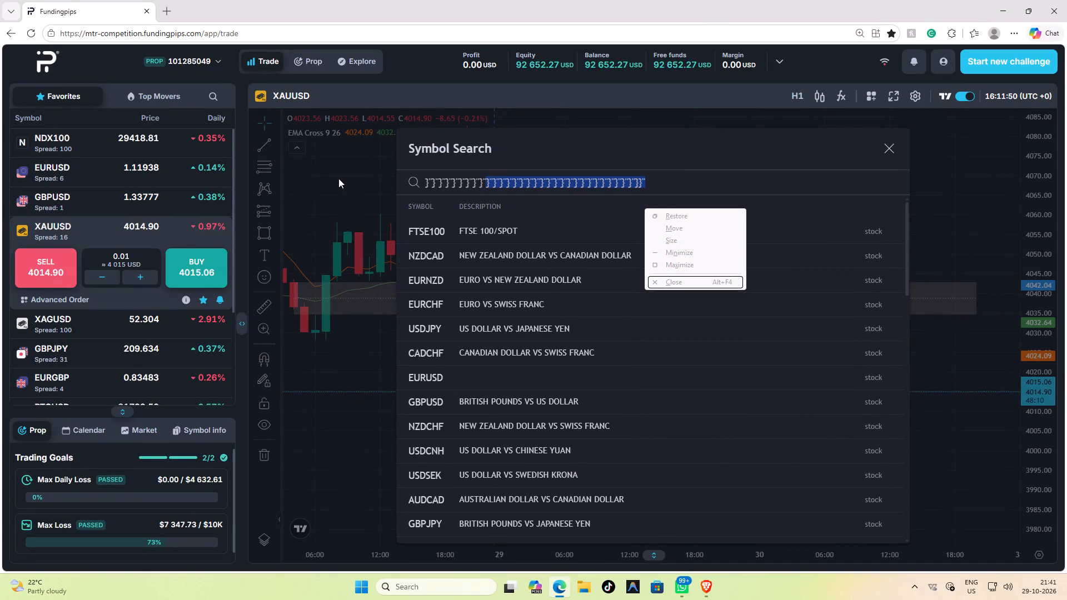
pyautogui.press('BackSpace')
pyautogui.press('BackSpace')
pyautogui.press('BackSpace')
pyautogui.press('BackSpace')
pyautogui.press('BackSpace')
pyautogui.press('BackSpace')
pyautogui.press('BackSpace')
pyautogui.press('BackSpace')
pyautogui.press('BackSpace')
pyautogui.press('BackSpace')
pyautogui.press('BackSpace')
pyautogui.press('BackSpace')
pyautogui.press('BackSpace')
pyautogui.press('BackSpace')
pyautogui.press('BackSpace')
pyautogui.press('BackSpace')
pyautogui.press('BackSpace')
pyautogui.press('BackSpace')
pyautogui.press('BackSpace')
pyautogui.press('BackSpace')
pyautogui.press('BackSpace')
pyautogui.press('BackSpace')
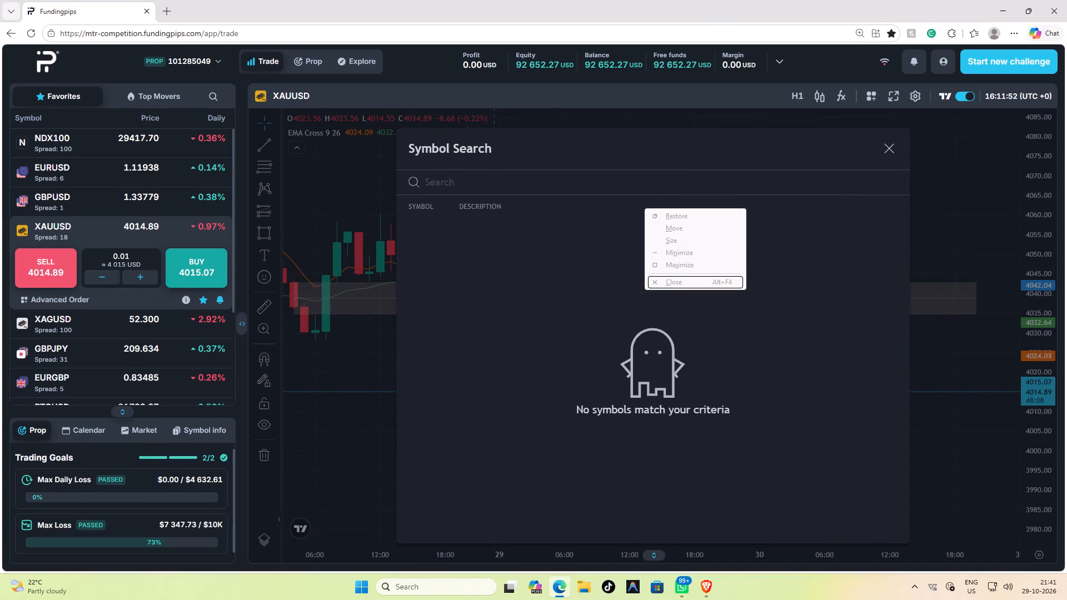
pyautogui.click(880, 151)
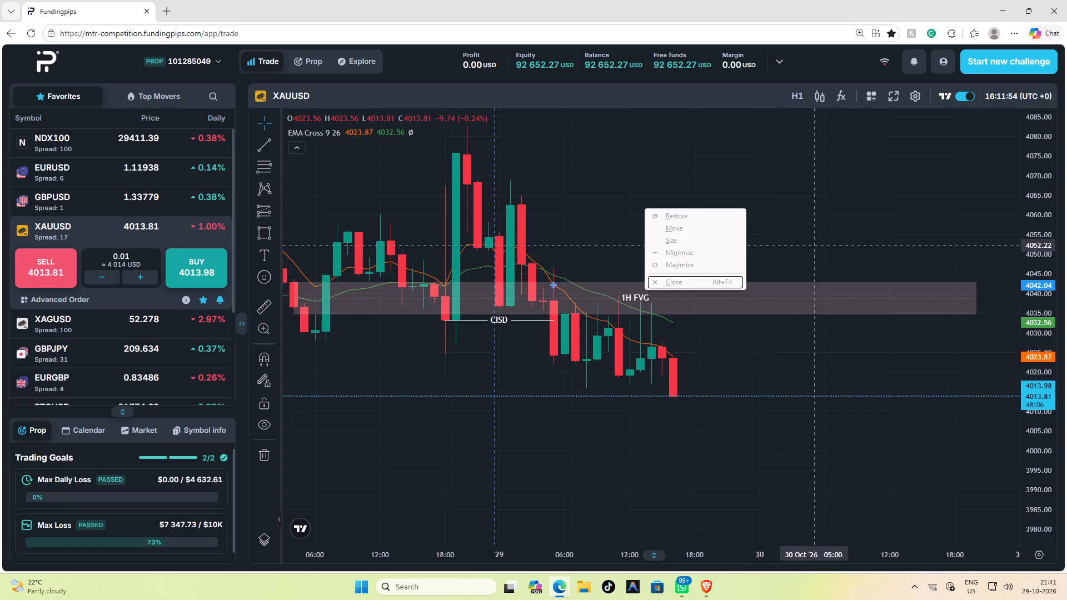
# Dismiss the leftover window menu covering the XAUUSD chart near the 1H FVG zone.
pyautogui.click(812, 246)
pyautogui.click(664, 278)
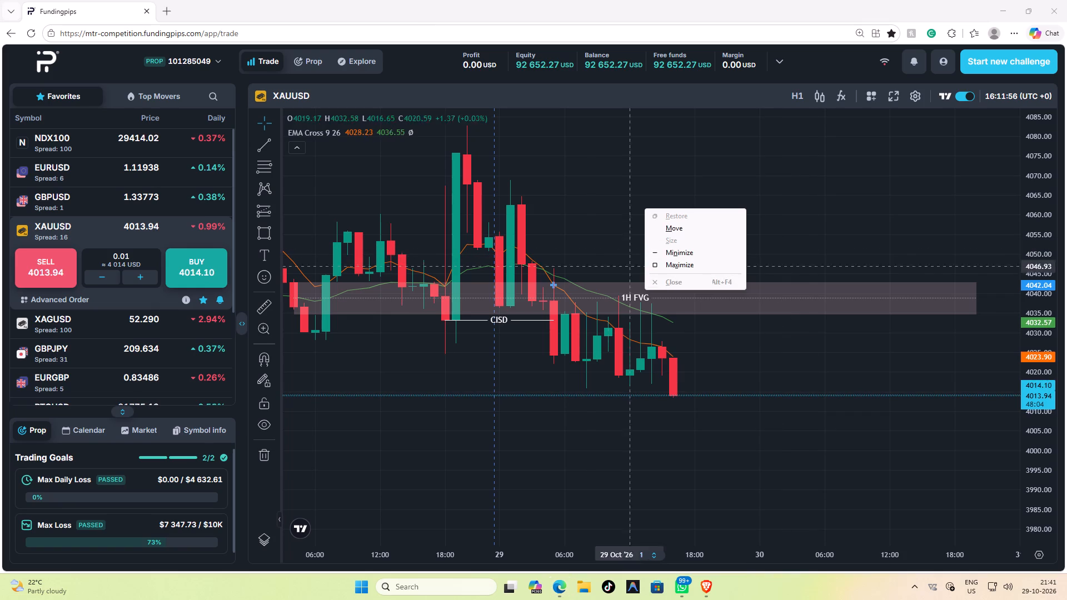
pyautogui.click(580, 257)
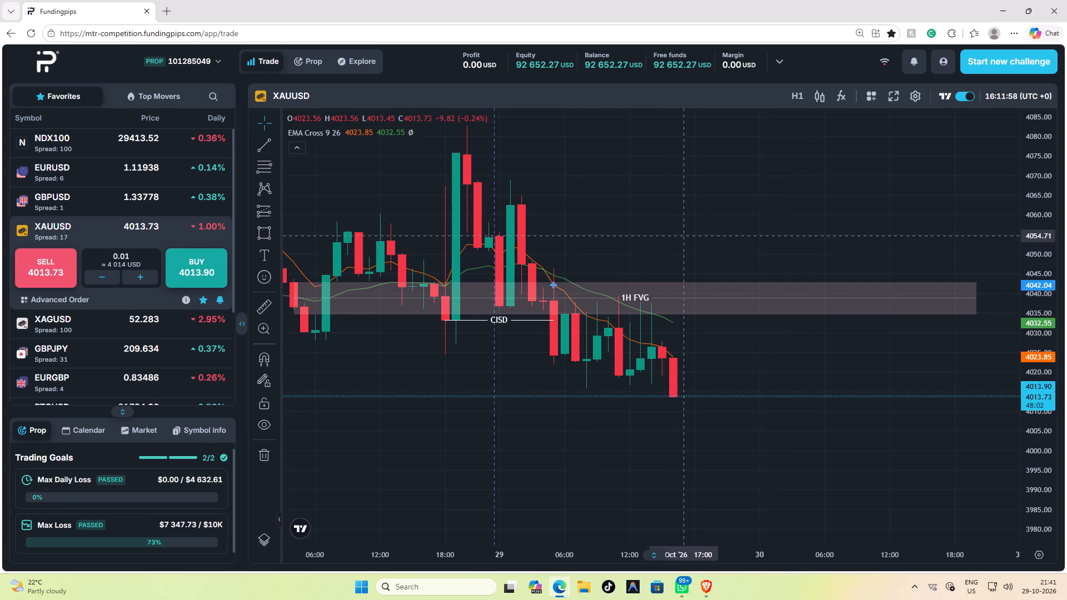
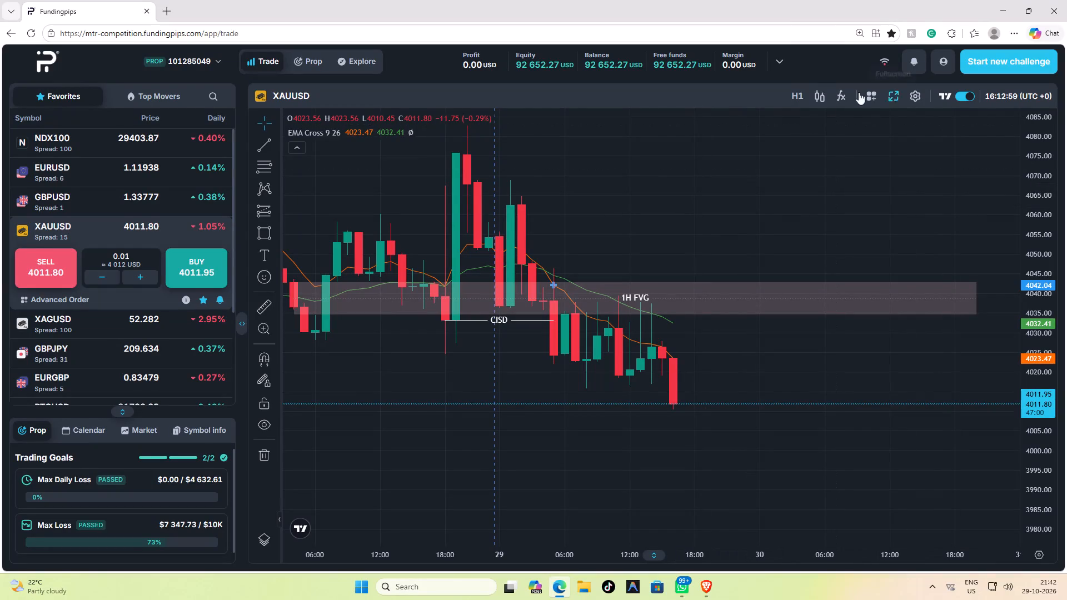
# Switch the XAUUSD chart to the M15 timeframe and examine price action around the 1H FVG zone and CISD level.
pyautogui.click(796, 101)
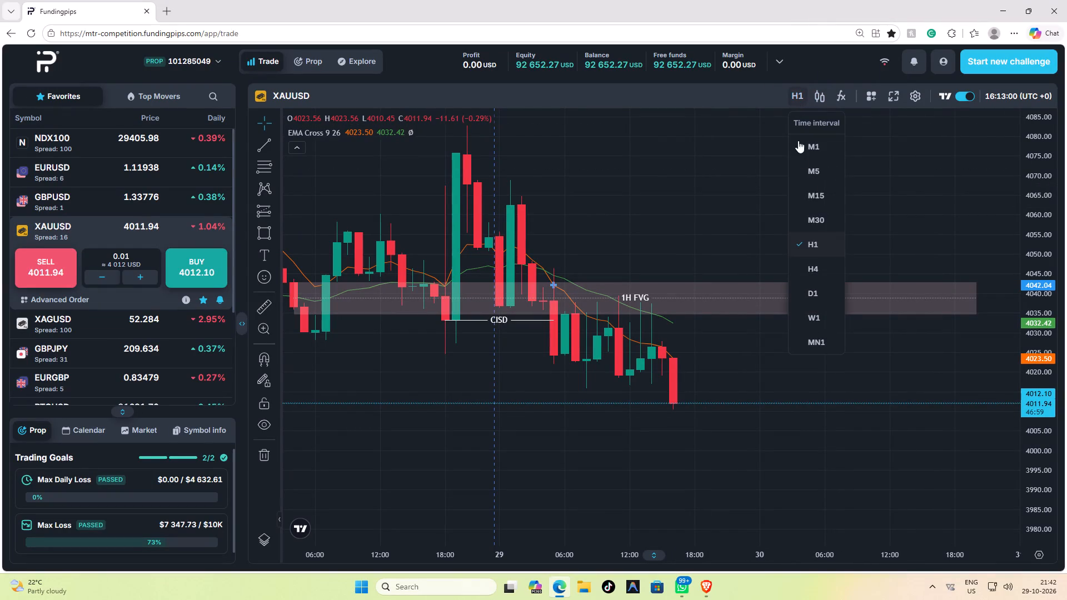
pyautogui.click(812, 186)
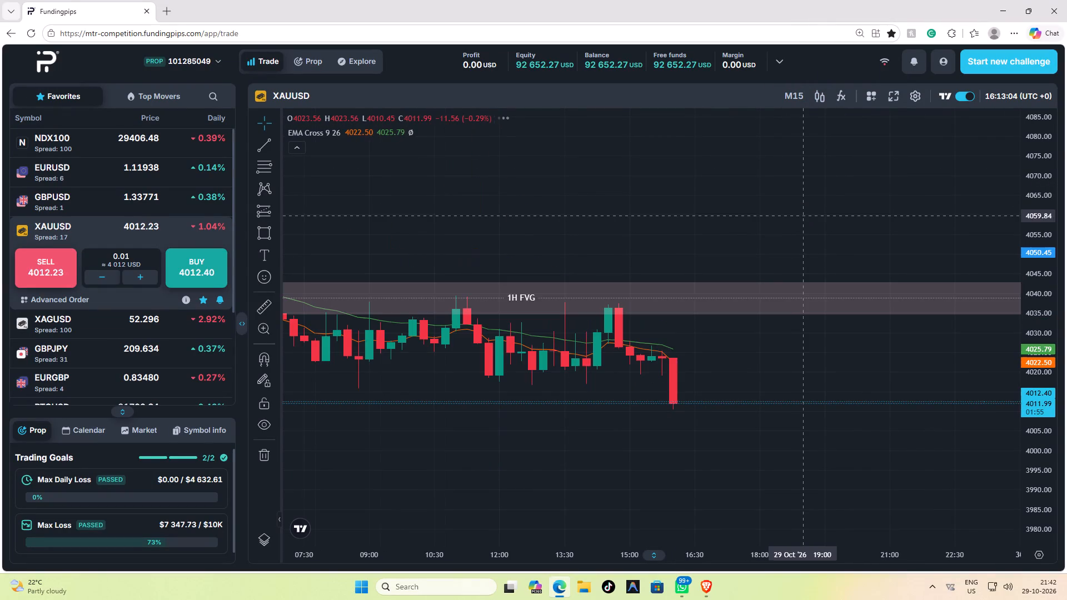
pyautogui.scroll(-5, 806, 213)
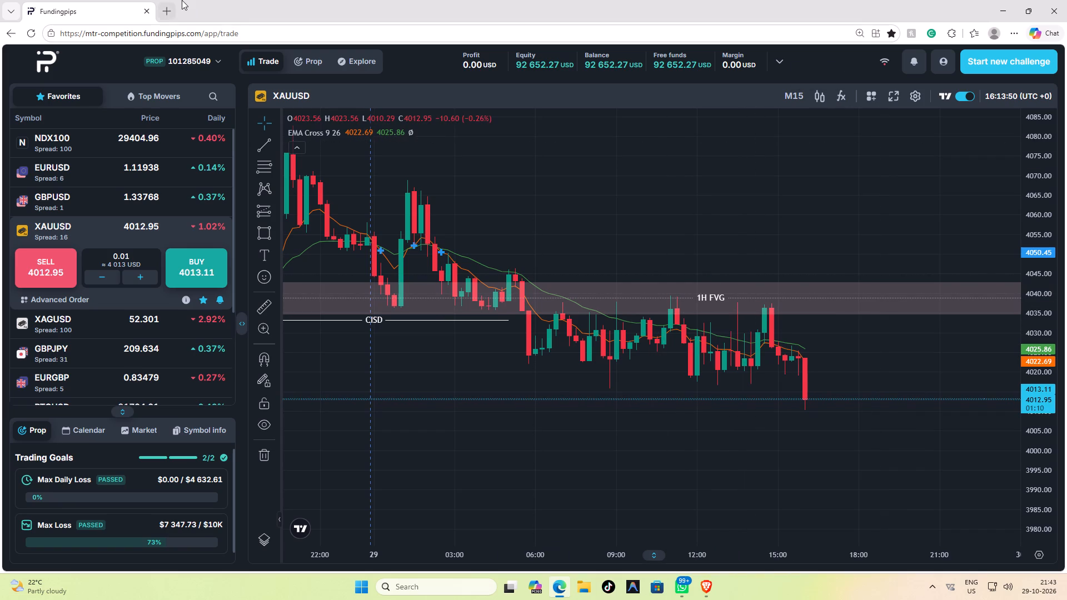
# Search the web for "FUNDING PIPS" in a new browser tab and open the official fundingpips.com website.
pyautogui.click(161, 9)
pyautogui.write('FUNDING PIPS')
pyautogui.press('Return')
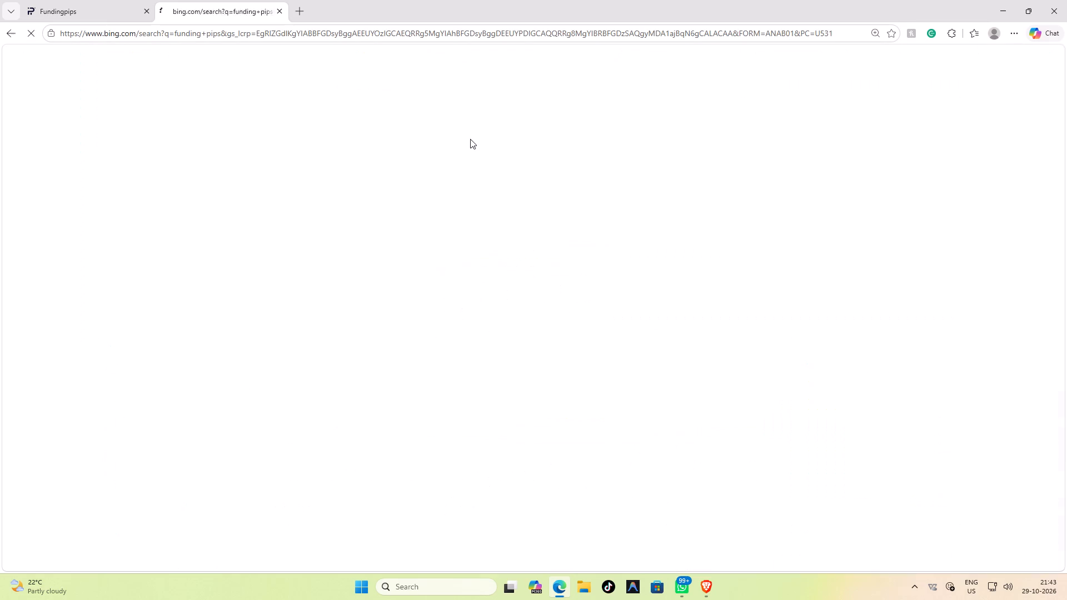
pyautogui.scroll(-3, 136, 403)
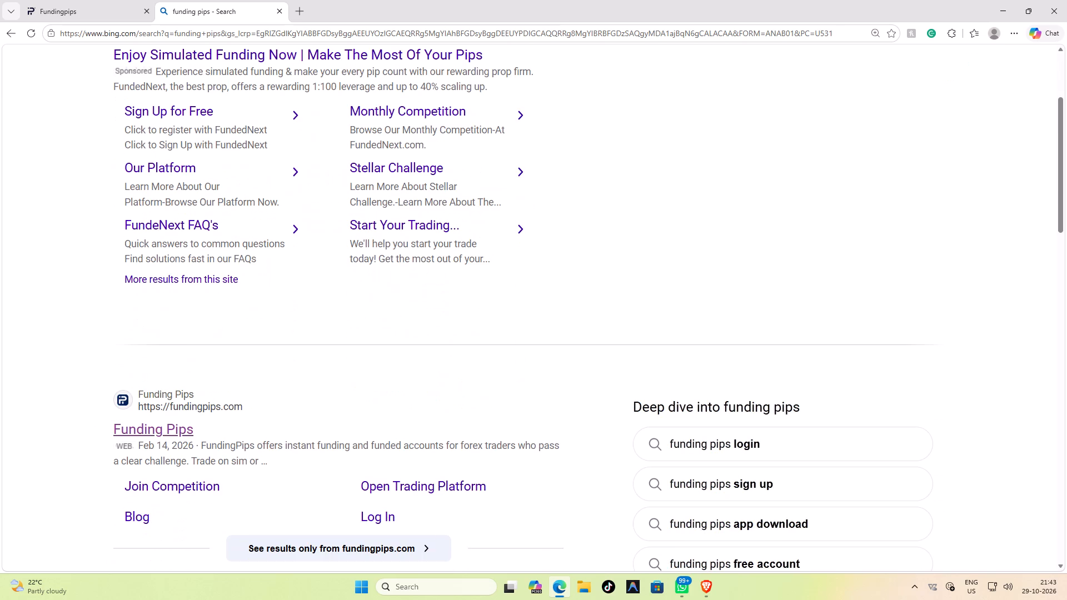
pyautogui.click(156, 433)
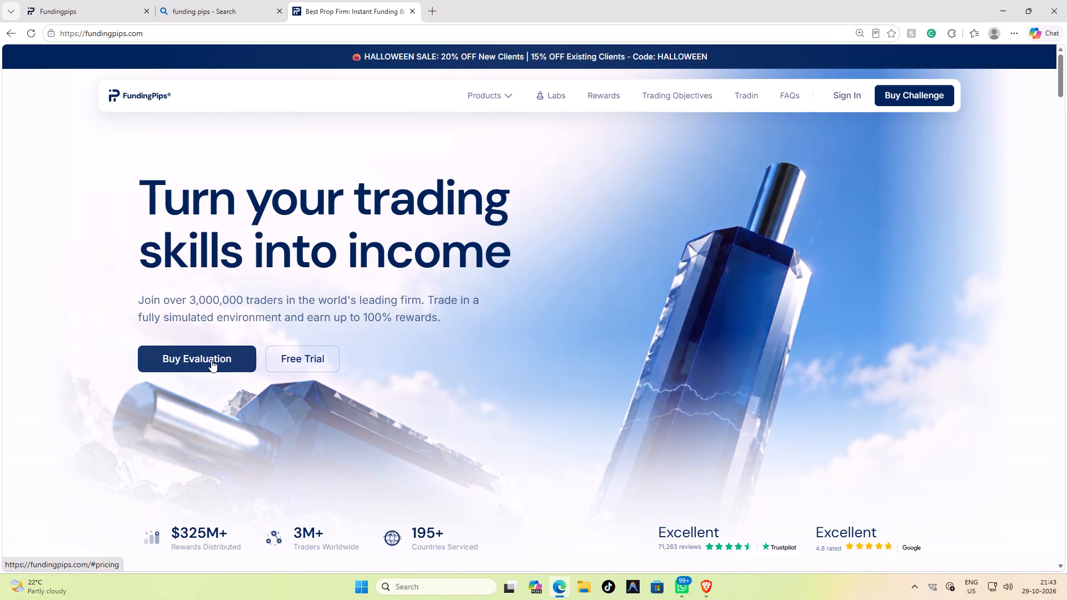
# Go to the account sign-in page from the FundingPips homepage.
pyautogui.click(846, 84)
pyautogui.click(844, 88)
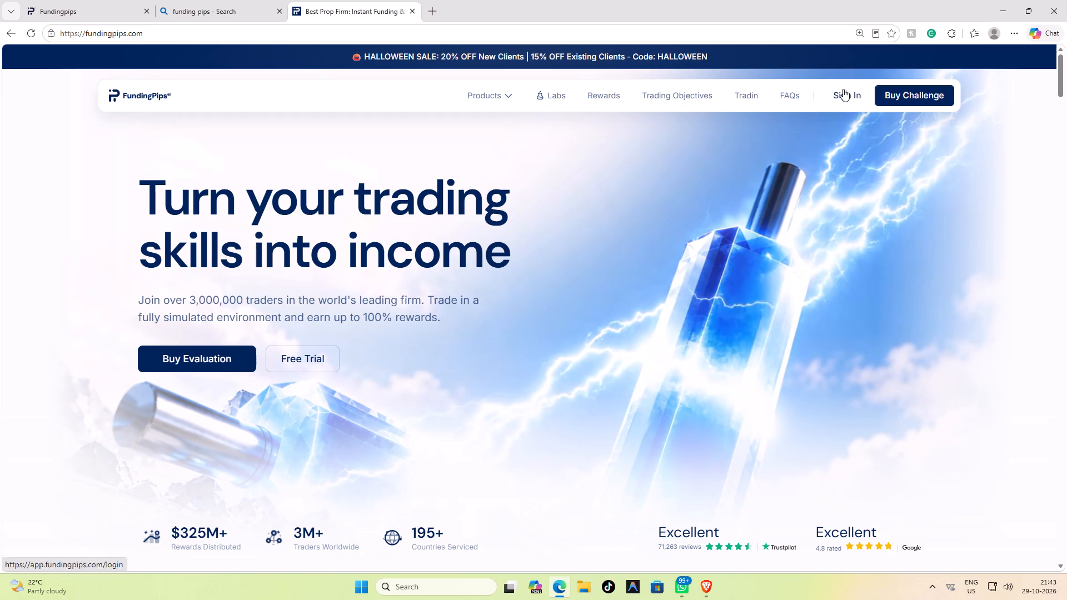